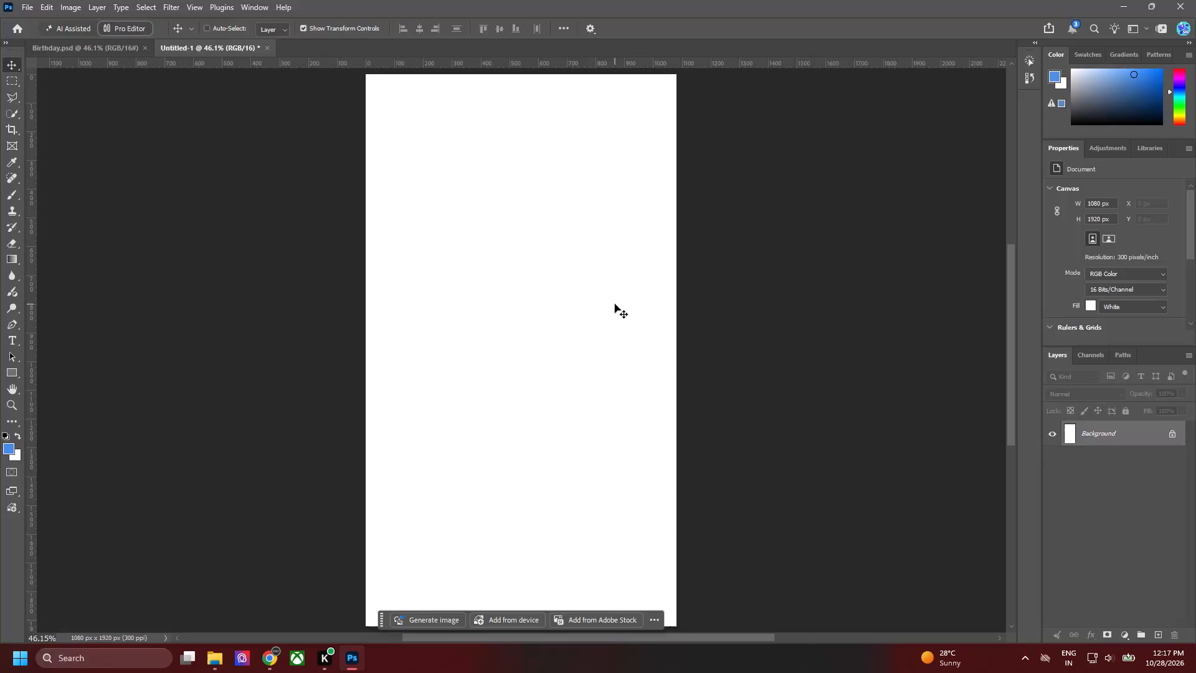
Paste the copied birthday poster image and scale it up to fill the 1080 × 1920 px canvas.
{"action": "key", "text": "ctrl+v"}
{"action": "left_click_drag", "start_coordinate": [627, 353], "coordinate": [675, 374]}
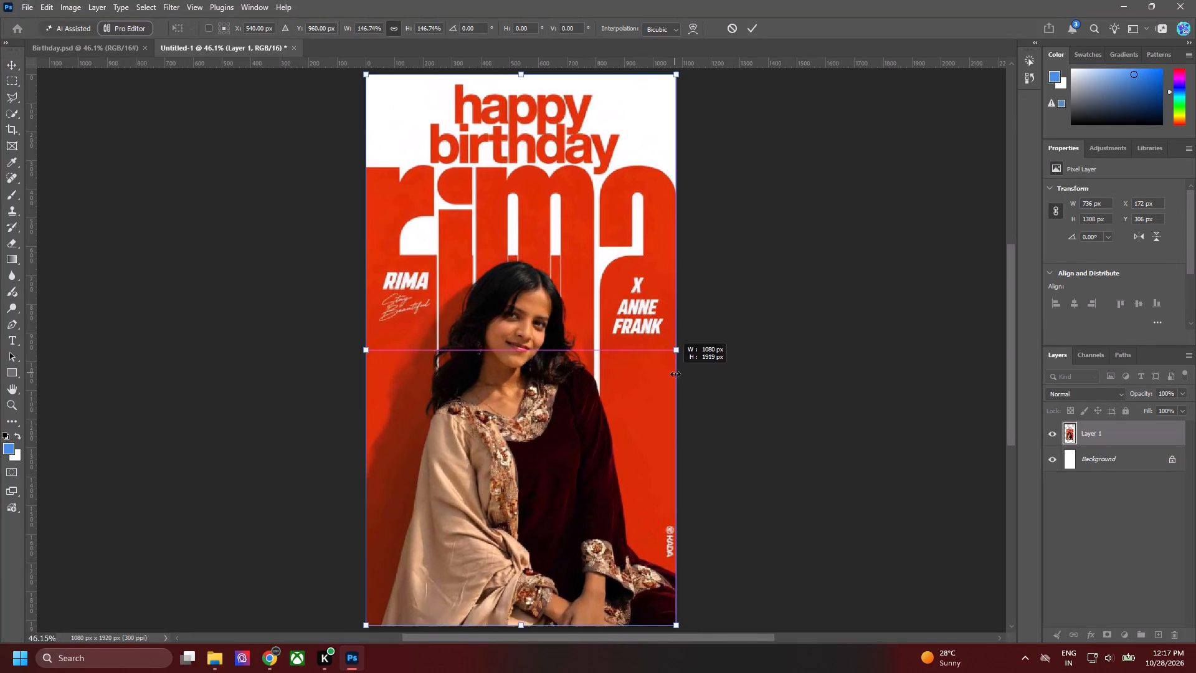
{"action": "left_click_drag", "start_coordinate": [675, 374], "coordinate": [678, 374]}
{"action": "left_click", "coordinate": [757, 34]}
{"action": "left_click", "coordinate": [701, 189]}
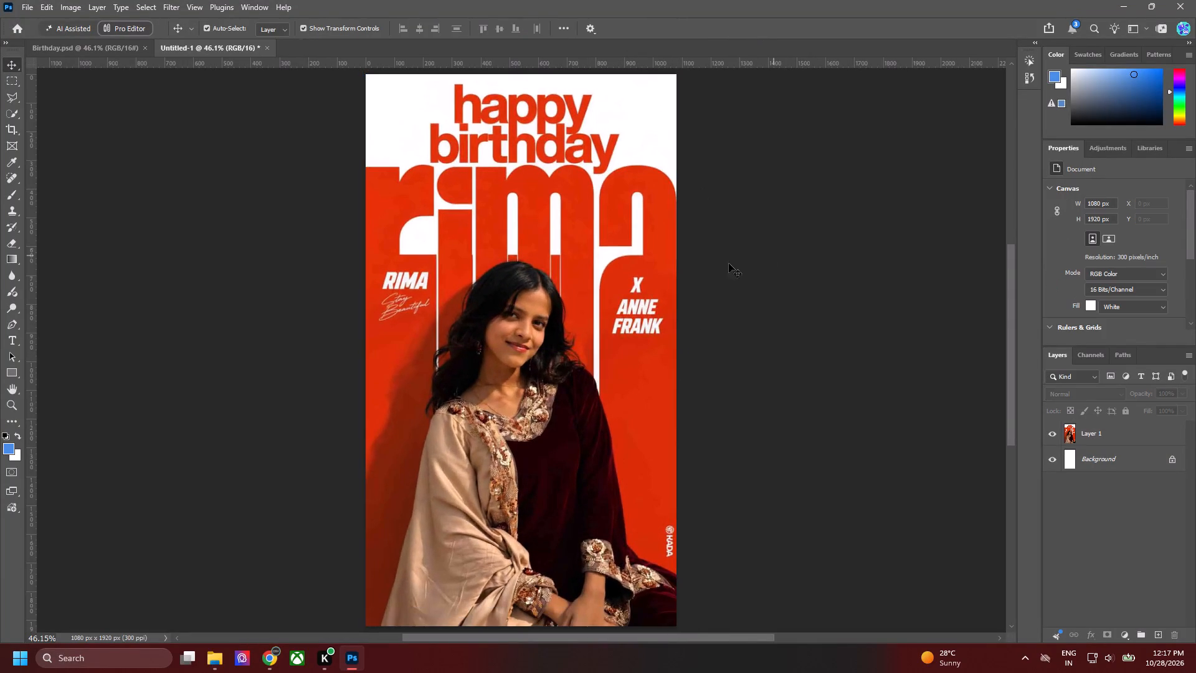
Add a text layer reading "happy" over the poster's heading.
{"action": "key", "text": "t"}
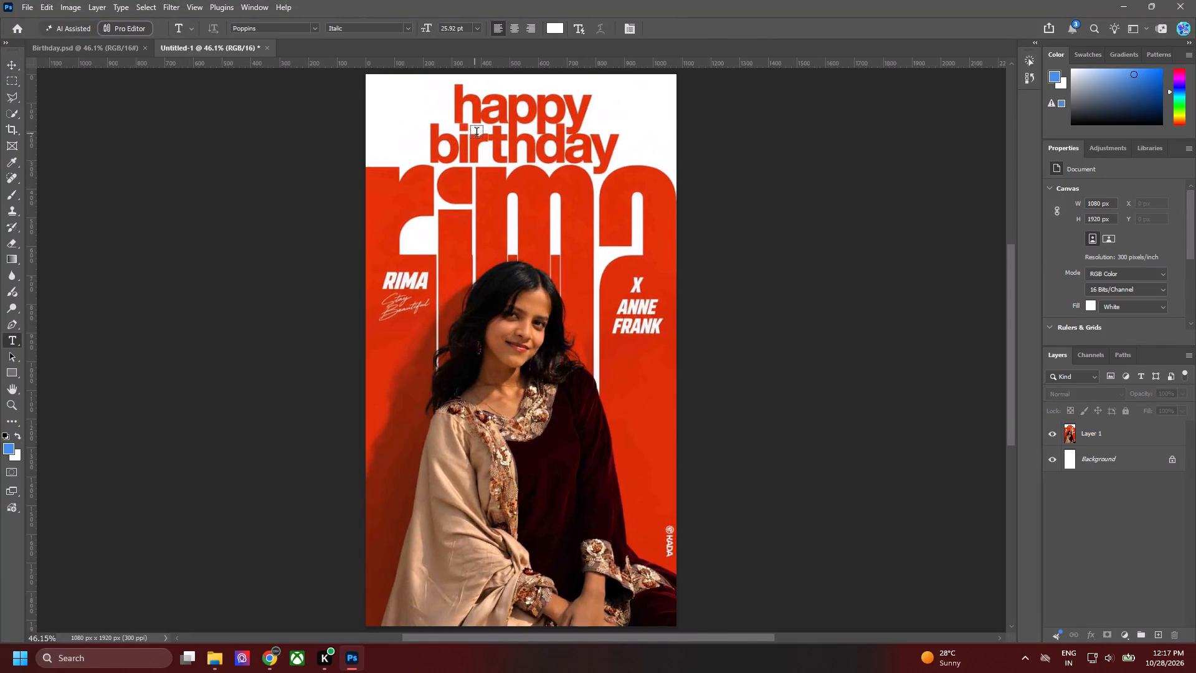
{"action": "left_click", "coordinate": [495, 163]}
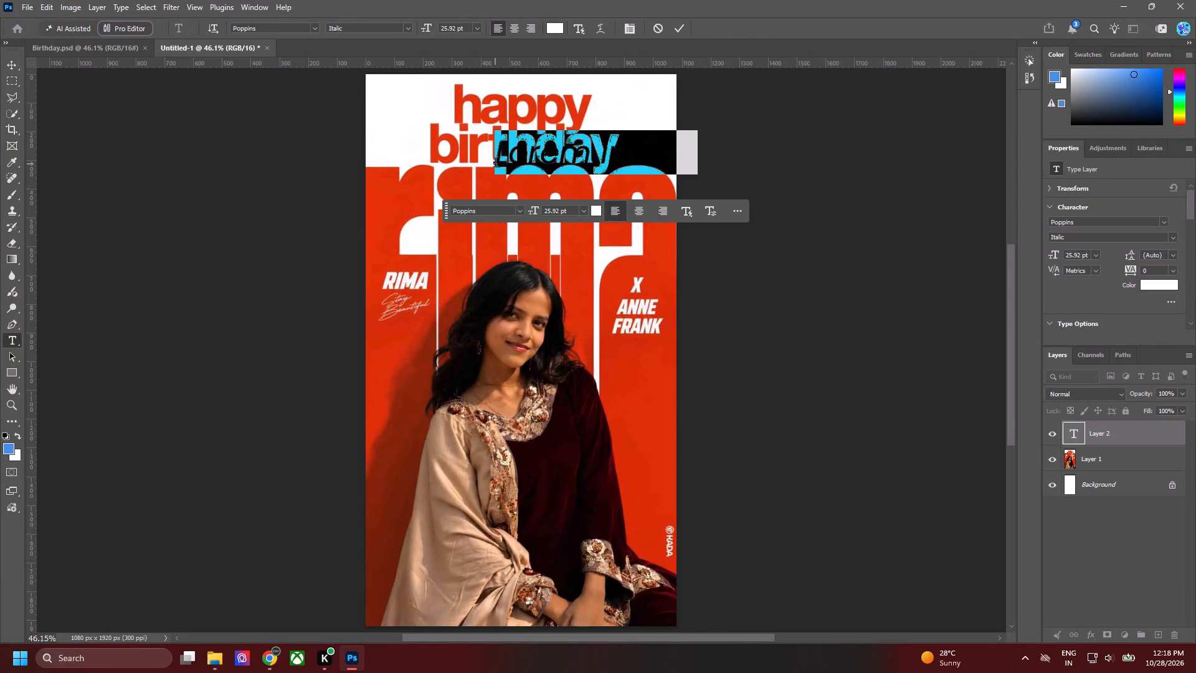
{"action": "key", "text": "h"}
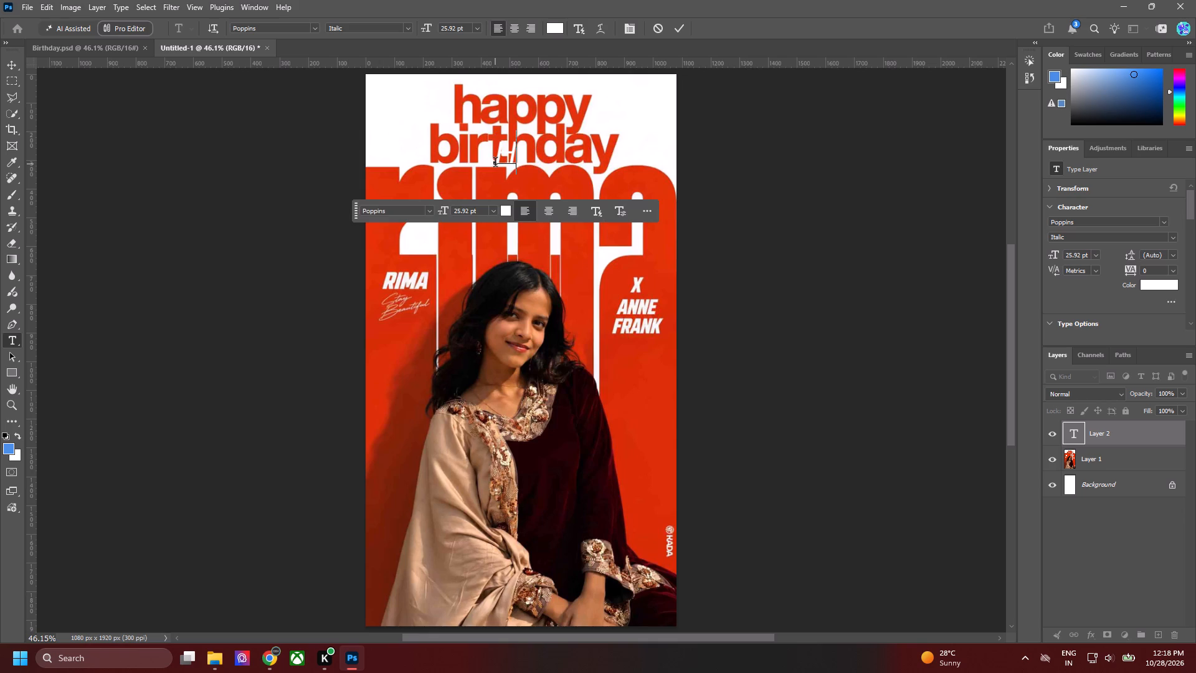
{"action": "key", "text": "BackSpace"}
{"action": "key", "text": "BackSpace"}
{"action": "key", "text": "BackSpace"}
{"action": "type", "text": "happy"}
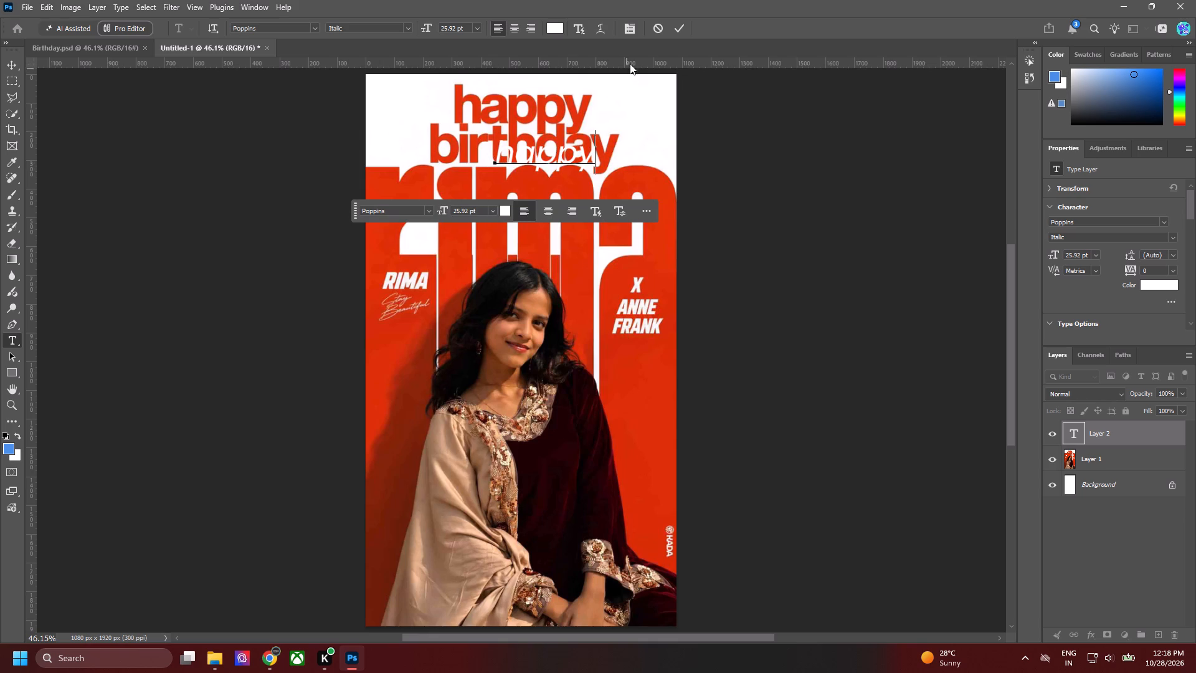
{"action": "left_click", "coordinate": [681, 32]}
Set the "happy" text's font to Urbanist in the Black style and move it clear of the heading.
{"action": "key", "text": "v"}
{"action": "left_click_drag", "start_coordinate": [560, 160], "coordinate": [547, 159]}
{"action": "left_click", "coordinate": [434, 214]}
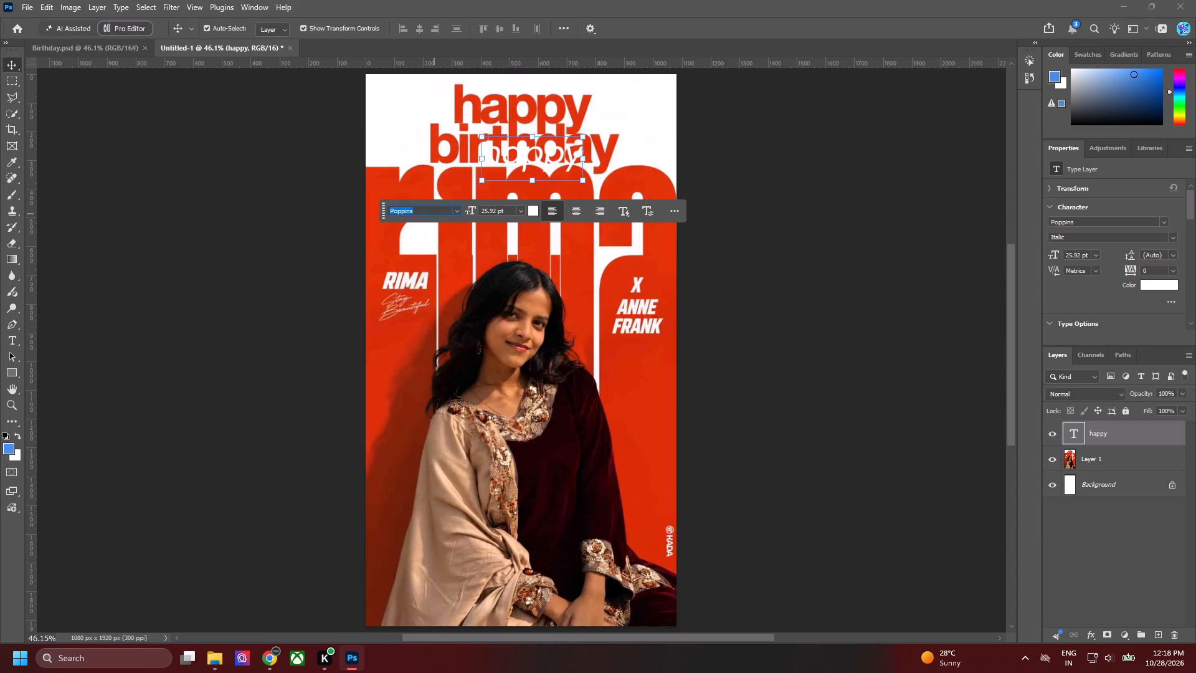
{"action": "type", "text": "ur"}
{"action": "key", "text": "BackSpace"}
{"action": "key", "text": "BackSpace"}
{"action": "key", "text": "BackSpace"}
{"action": "key", "text": "BackSpace"}
{"action": "type", "text": "urban"}
{"action": "key", "text": "Down"}
{"action": "key", "text": "Down"}
{"action": "key", "text": "Down"}
{"action": "key", "text": "Down"}
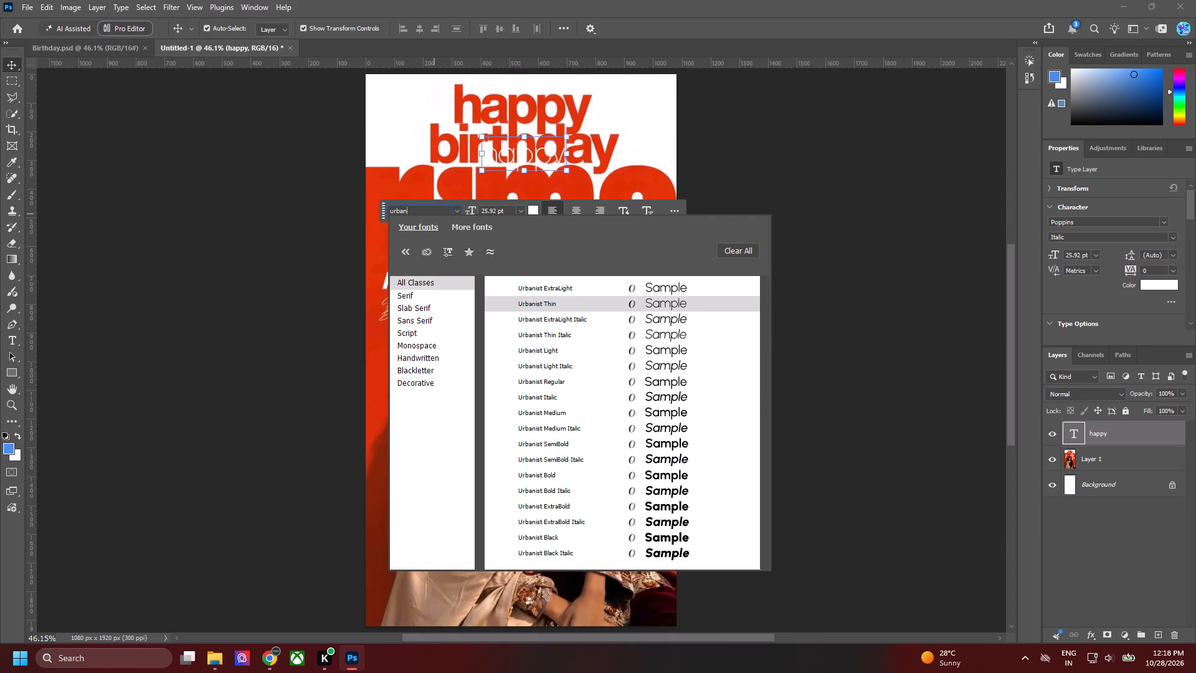
{"action": "key", "text": "Down"}
{"action": "key", "text": "Down"}
{"action": "key", "text": "Return"}
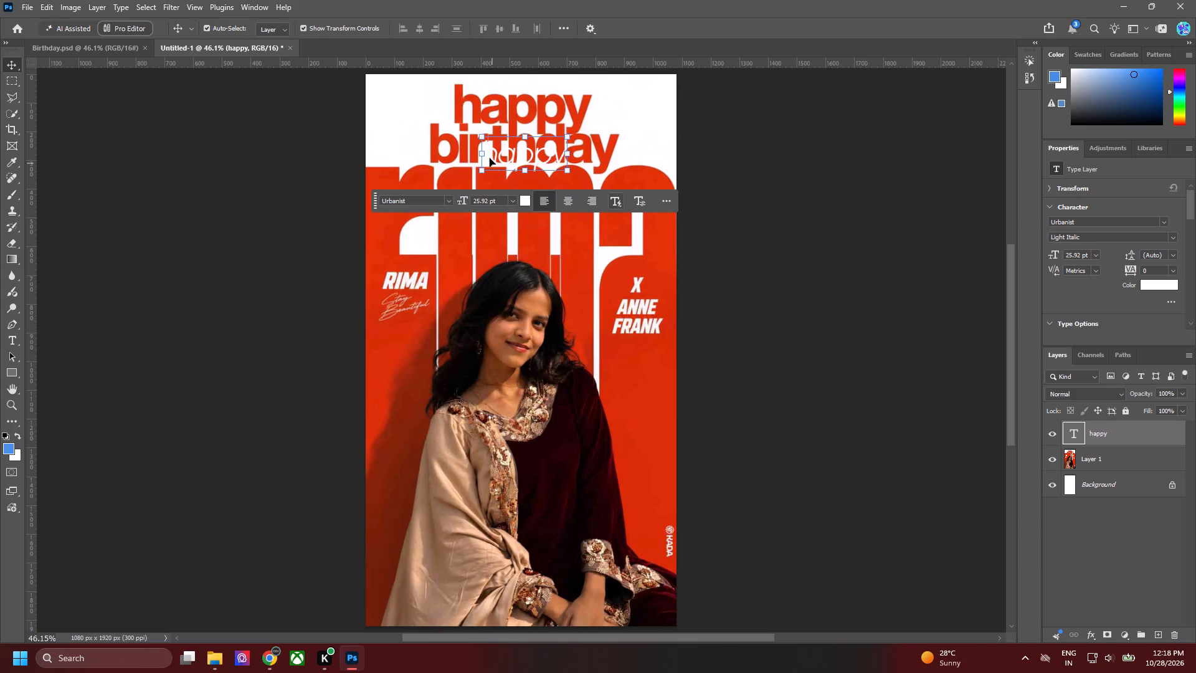
{"action": "left_click_drag", "start_coordinate": [520, 155], "coordinate": [632, 422]}
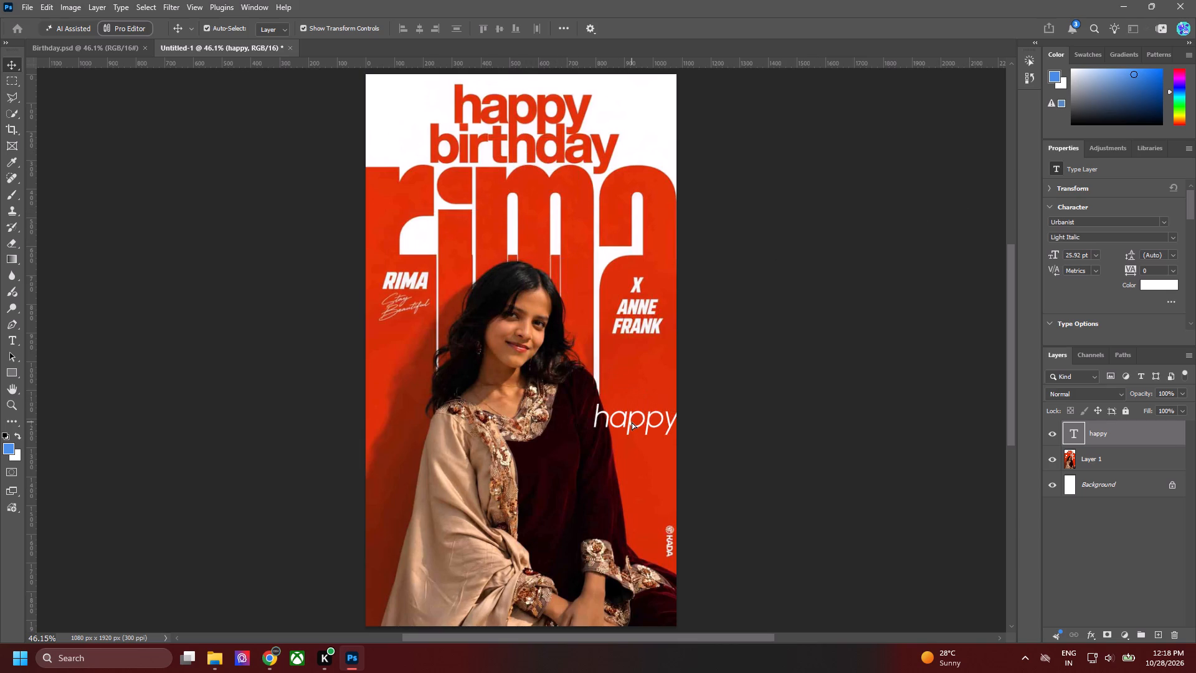
{"action": "left_click", "coordinate": [1172, 232]}
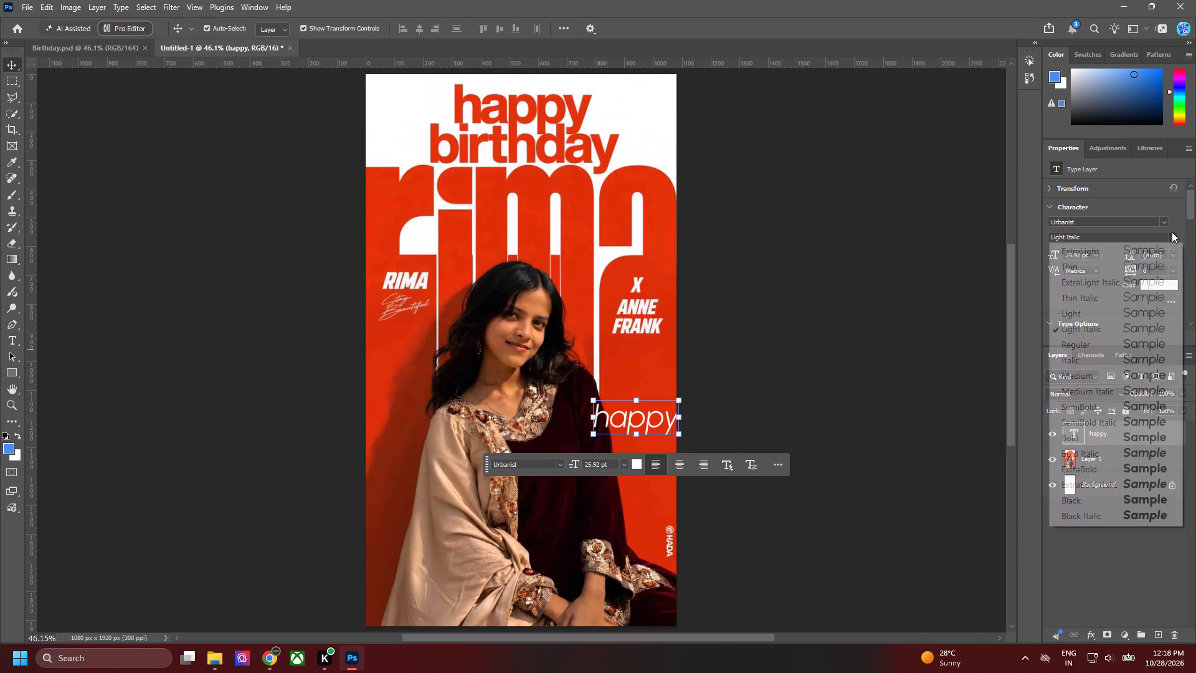
{"action": "left_click", "coordinate": [1075, 495]}
Move the "happy" text onto the poster's matching word and scale it to about 152% to match its width.
{"action": "left_click_drag", "start_coordinate": [670, 420], "coordinate": [654, 419]}
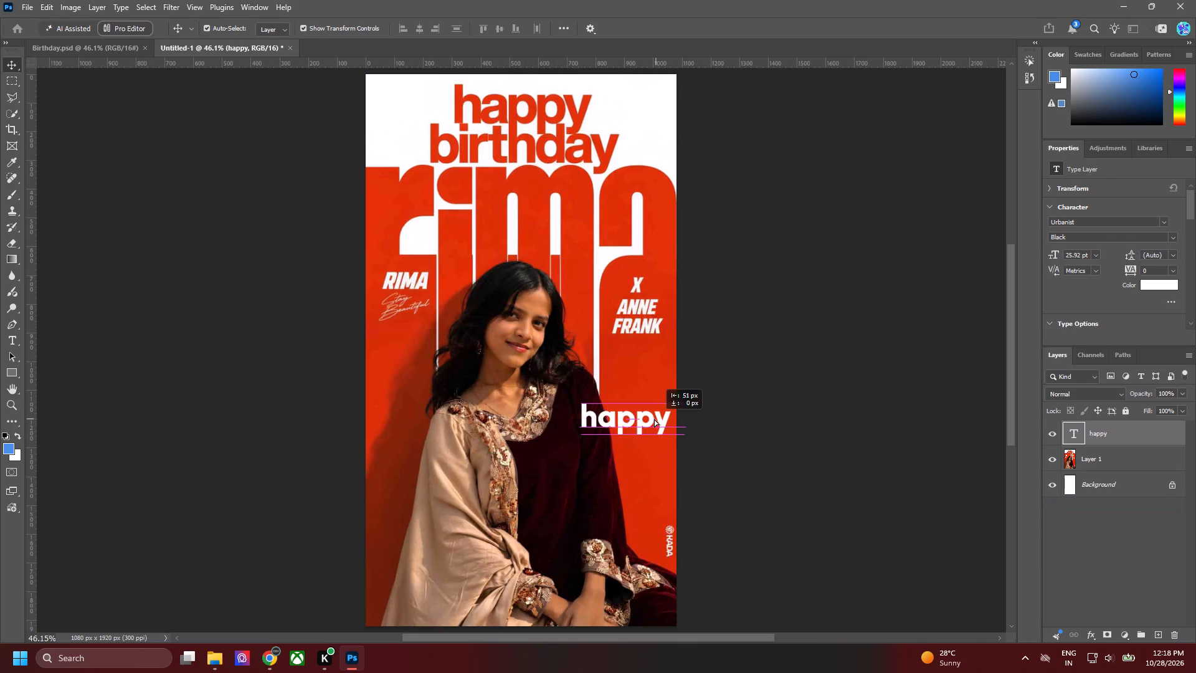
{"action": "left_click_drag", "start_coordinate": [654, 419], "coordinate": [529, 107]}
{"action": "left_click_drag", "start_coordinate": [549, 108], "coordinate": [571, 113]}
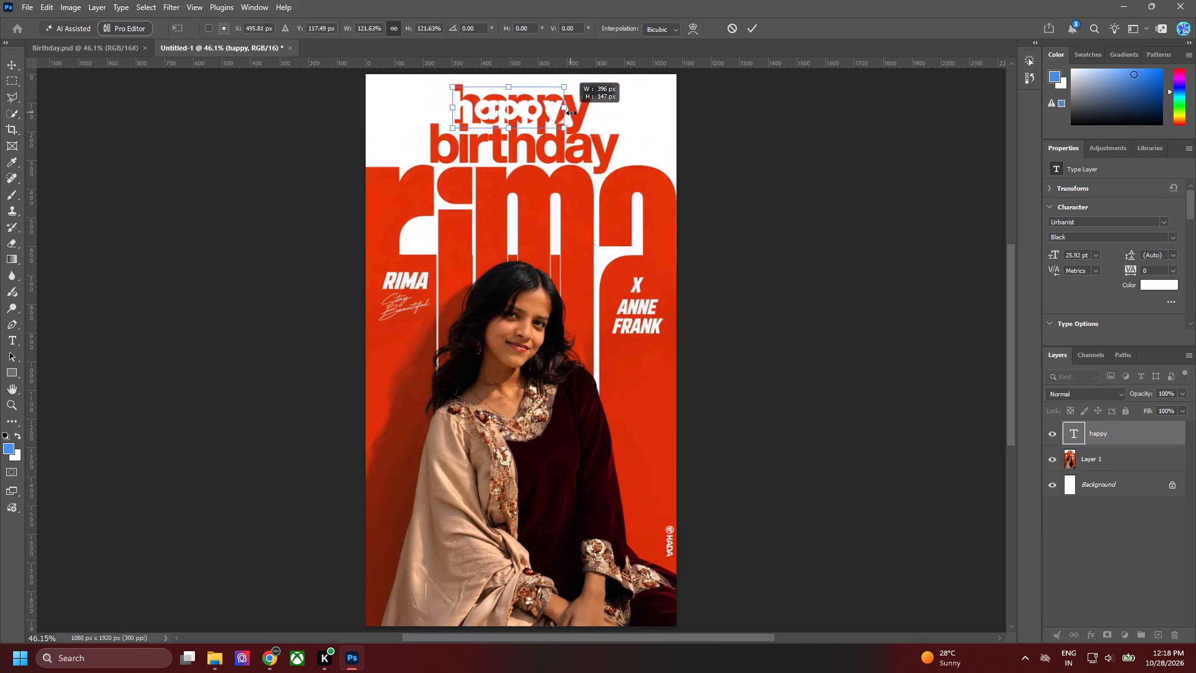
{"action": "left_click_drag", "start_coordinate": [571, 113], "coordinate": [597, 112]}
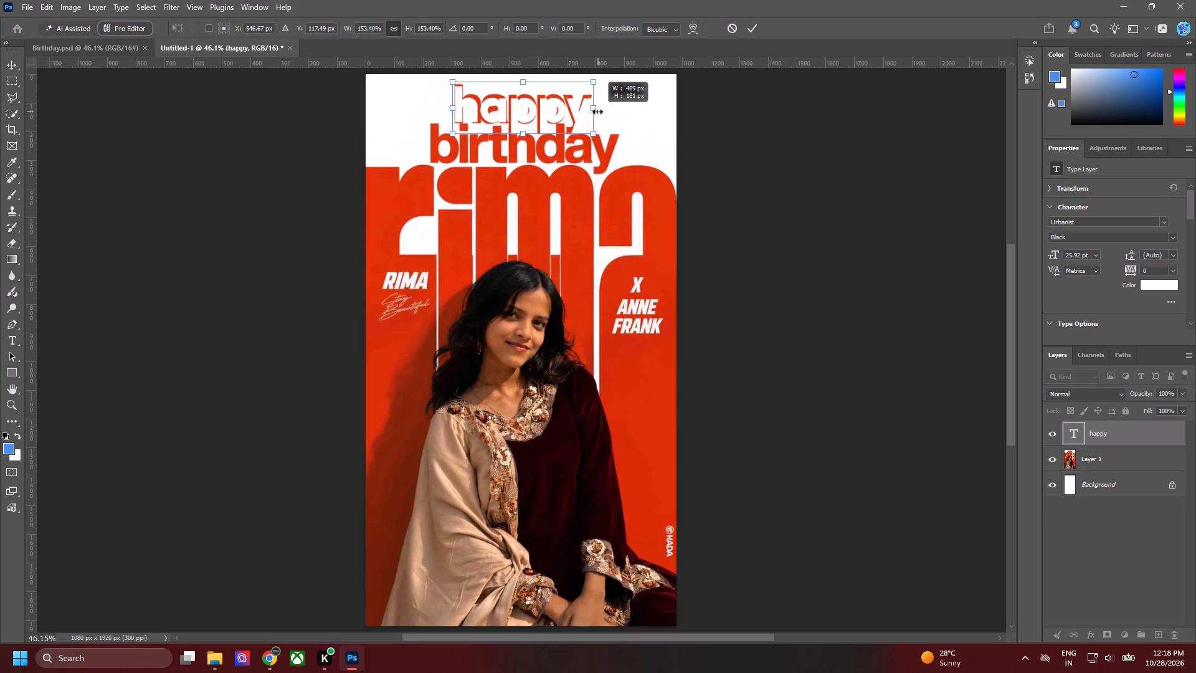
{"action": "left_click_drag", "start_coordinate": [597, 112], "coordinate": [597, 110]}
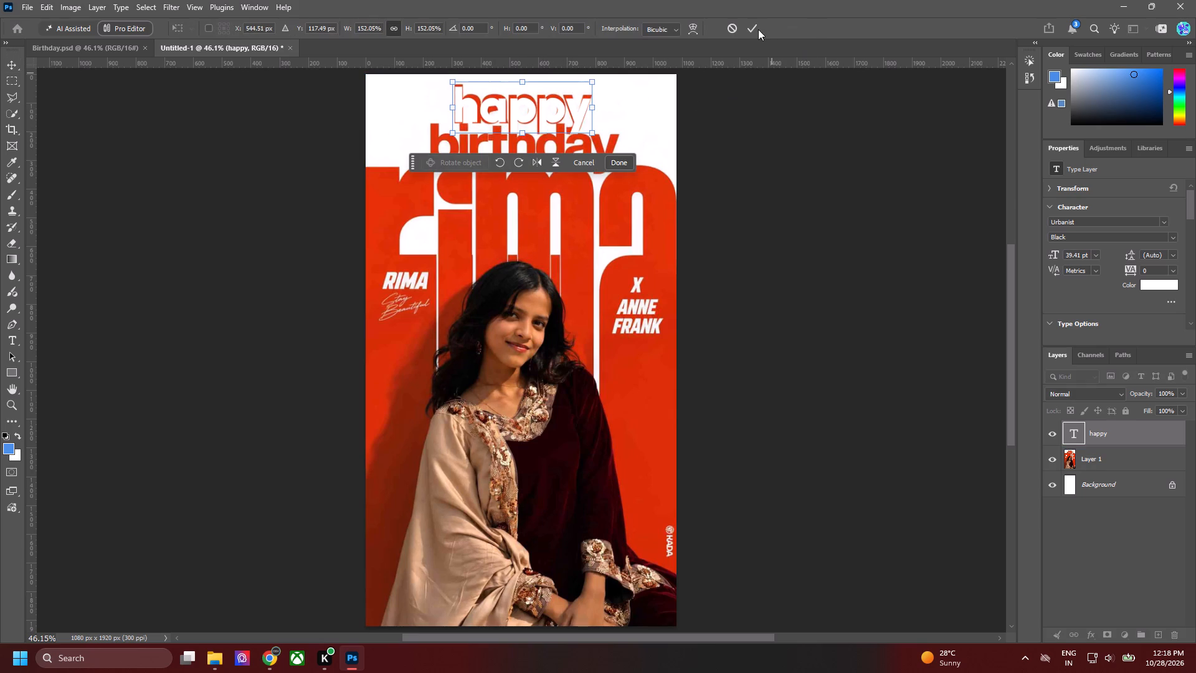
{"action": "left_click", "coordinate": [754, 27]}
Duplicate the "happy" text just below the heading and change the copy's wording to "birthday".
{"action": "left_click_drag", "start_coordinate": [562, 115], "coordinate": [569, 190], "text": "alt"}
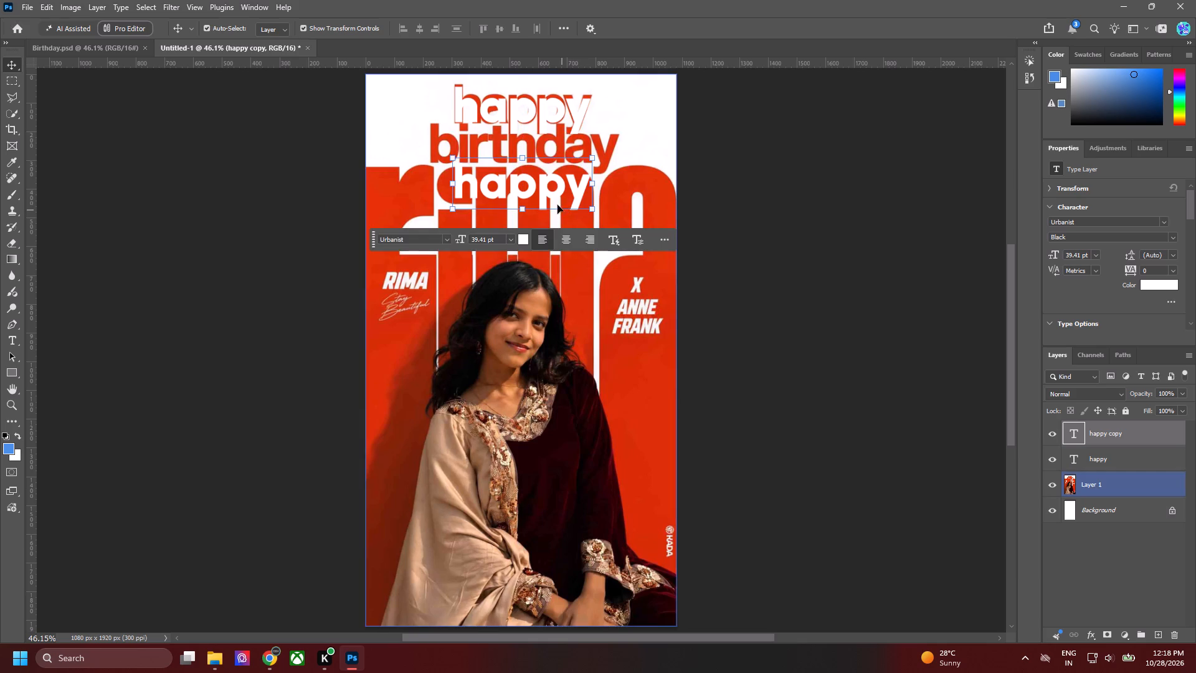
{"action": "double_click", "coordinate": [554, 198]}
{"action": "type", "text": "birthday"}
{"action": "scroll", "coordinate": [554, 198], "scroll_direction": "up", "scroll_amount": 2}
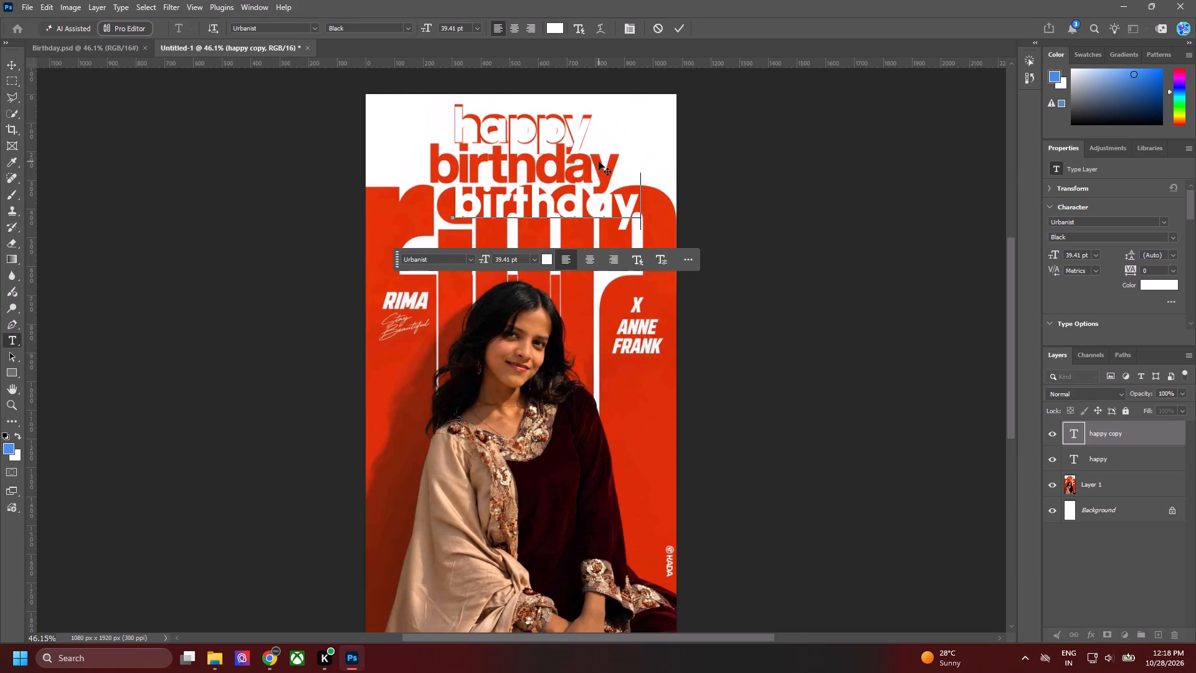
{"action": "left_click", "coordinate": [684, 35]}
Set the paragraph alignment of both the "happy" and "birthday" text layers to centered.
{"action": "left_click", "coordinate": [488, 131], "text": "shift"}
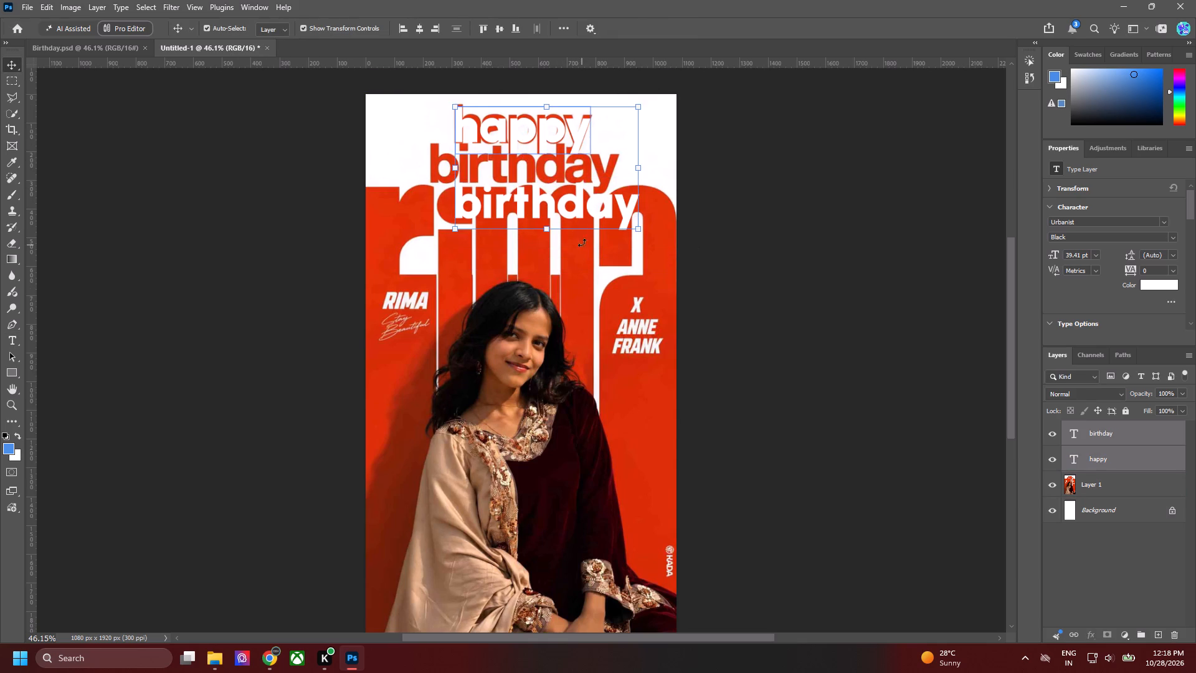
{"action": "scroll", "coordinate": [1113, 298], "scroll_direction": "down", "scroll_amount": 9}
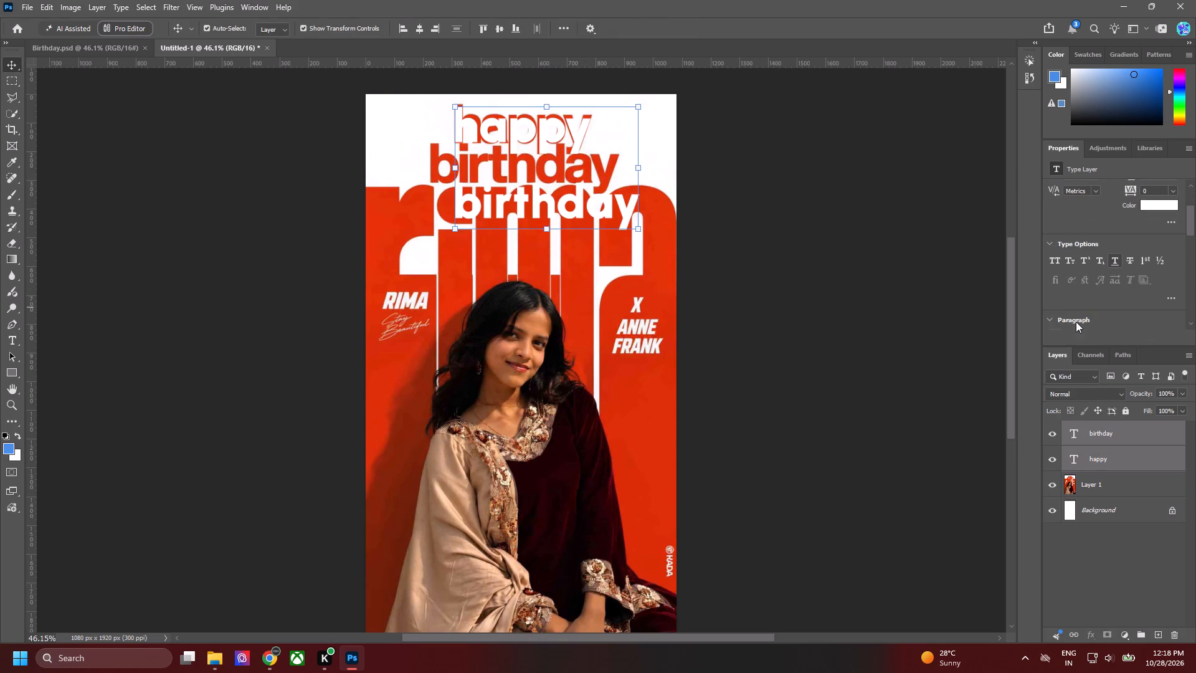
{"action": "left_click", "coordinate": [1075, 322]}
{"action": "left_click", "coordinate": [899, 221]}
Center the "happy" text horizontally on the canvas and clear the selection.
{"action": "left_click", "coordinate": [453, 127]}
{"action": "key", "text": "ctrl+a"}
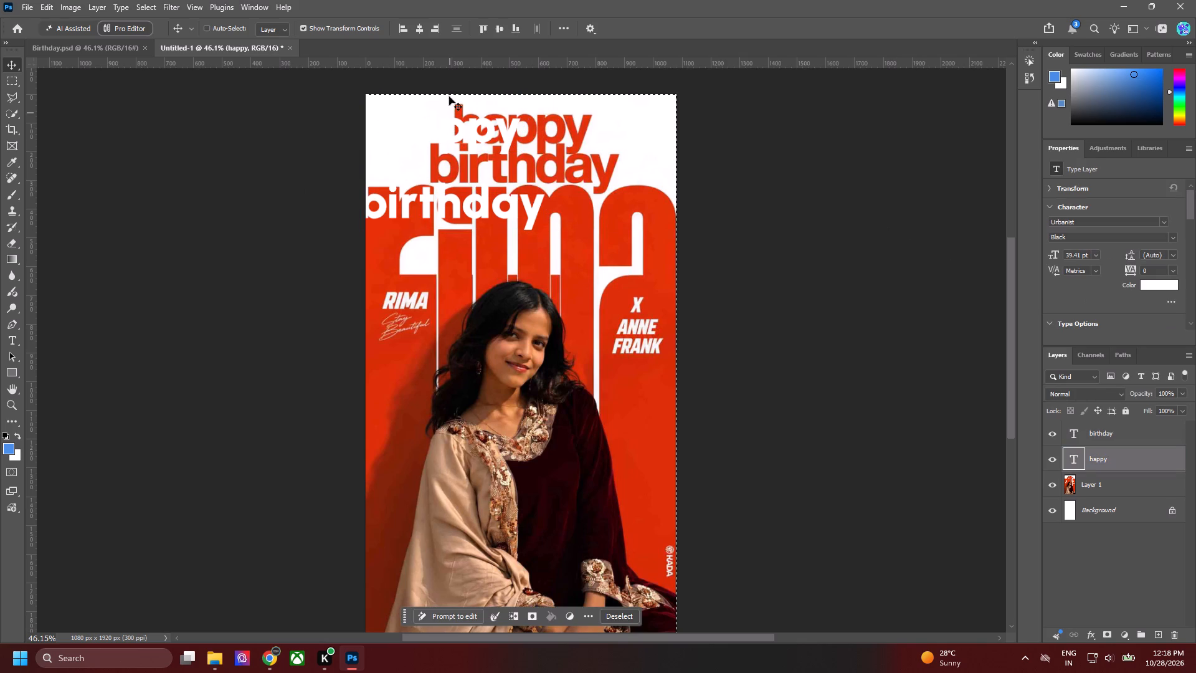
{"action": "left_click", "coordinate": [424, 32]}
{"action": "key", "text": "ctrl+d"}
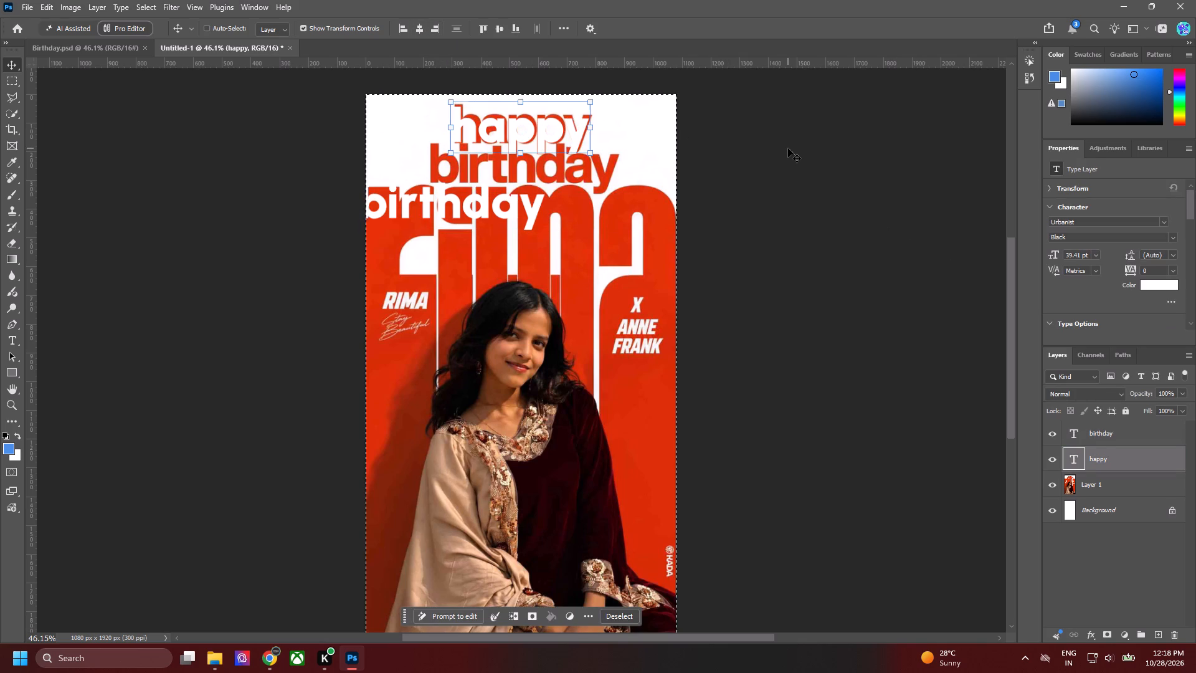
Center the "birthday" text horizontally on the canvas and clear the selection.
{"action": "left_click", "coordinate": [492, 222]}
{"action": "key", "text": "ctrl+a"}
{"action": "left_click", "coordinate": [421, 34]}
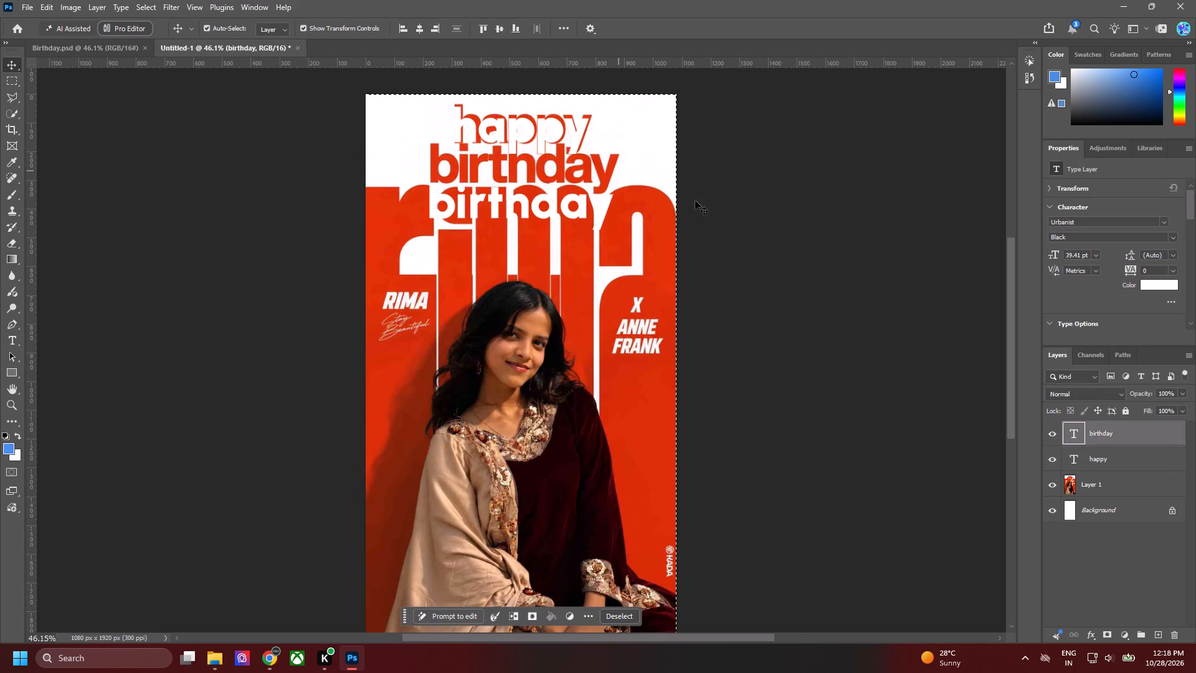
{"action": "key", "text": "ctrl+f"}
{"action": "key", "text": "ctrl+d"}
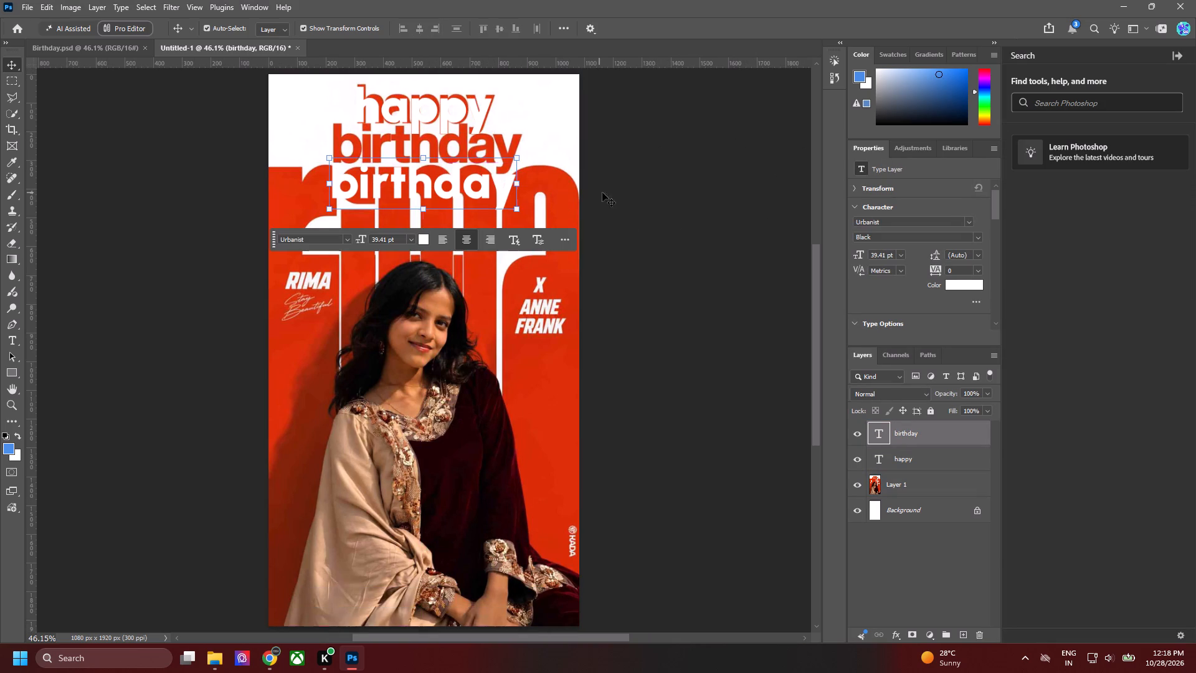
{"action": "left_click", "coordinate": [711, 158]}
{"action": "key", "text": "ctrl+0"}
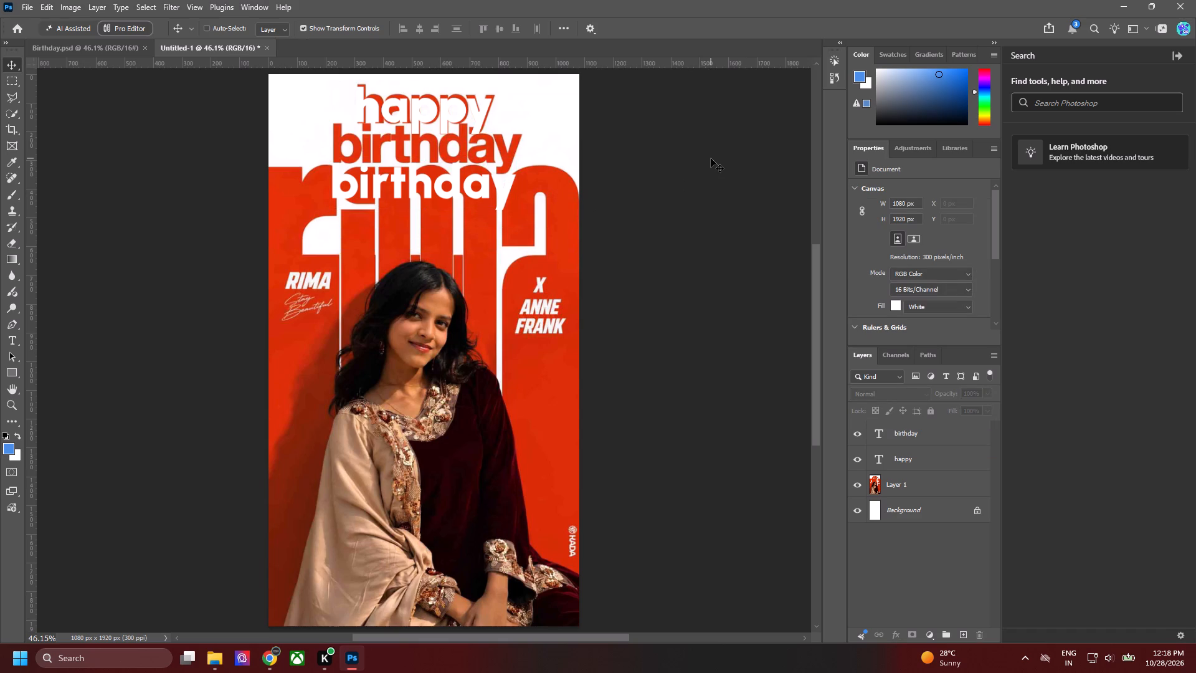
{"action": "left_click", "coordinate": [1180, 58]}
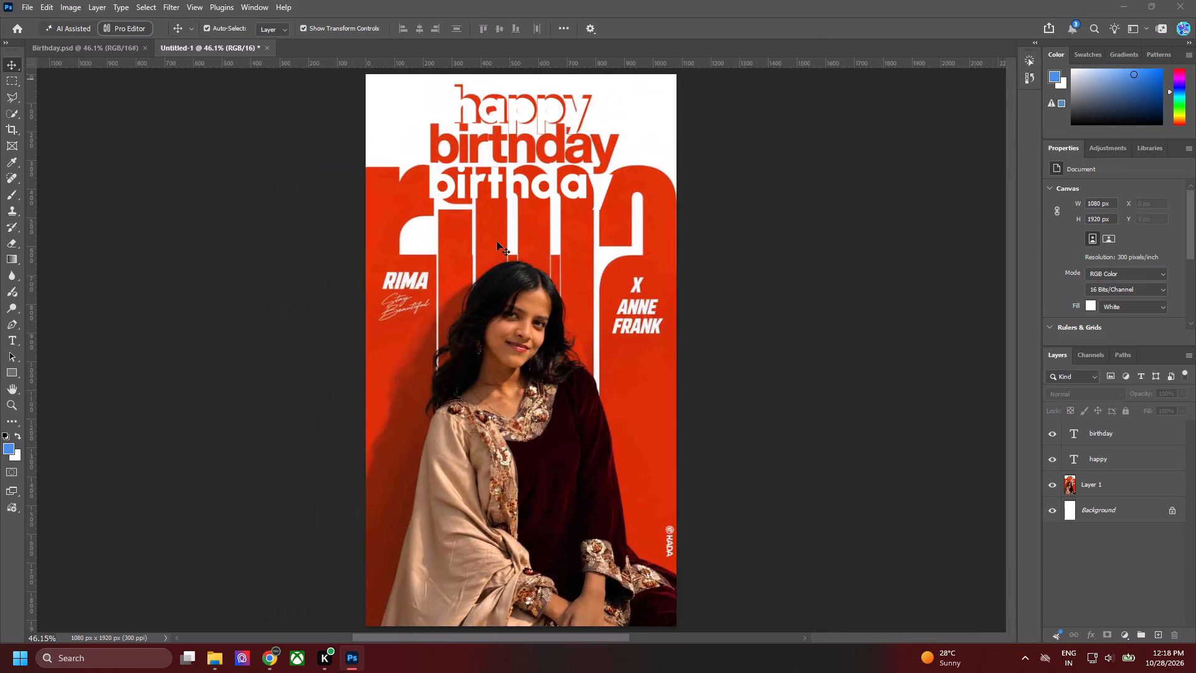
Move the "birthday" text up onto the poster's matching word and align their baselines.
{"action": "left_click_drag", "start_coordinate": [475, 186], "coordinate": [475, 172]}
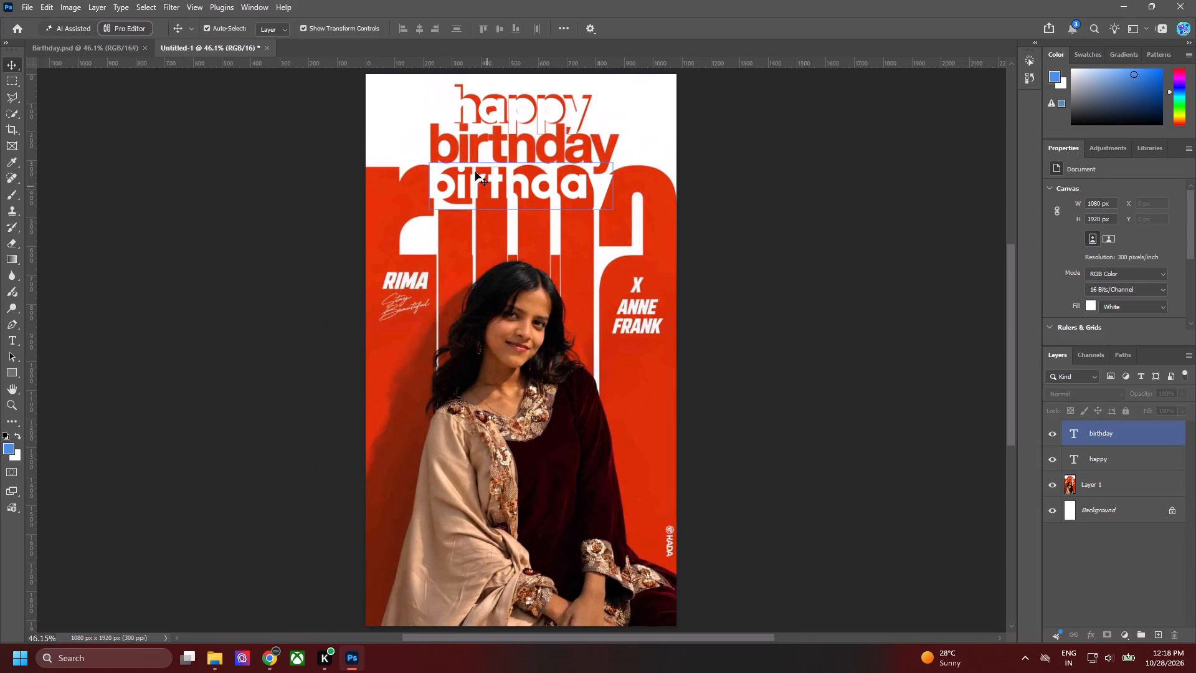
{"action": "left_click_drag", "start_coordinate": [475, 172], "coordinate": [475, 143]}
{"action": "scroll", "coordinate": [557, 145], "scroll_direction": "up", "scroll_amount": 4, "text": "ctrl"}
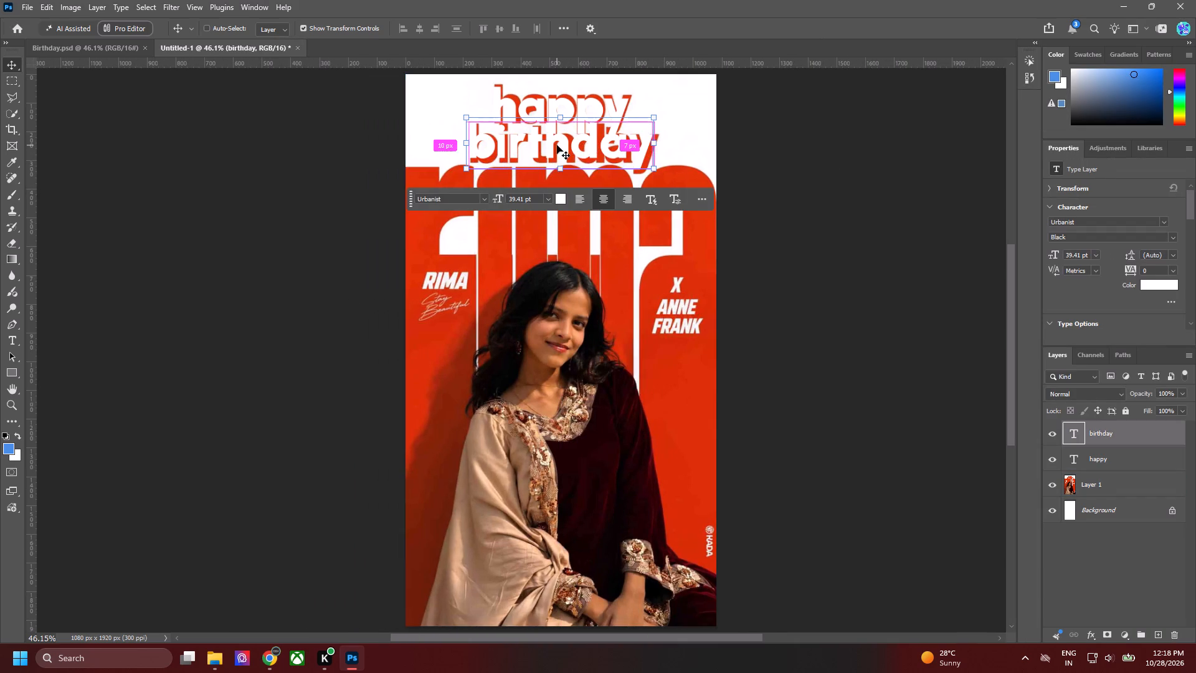
{"action": "scroll", "coordinate": [617, 143], "scroll_direction": "up", "scroll_amount": 13, "text": "alt"}
{"action": "left_click_drag", "start_coordinate": [637, 161], "coordinate": [640, 194]}
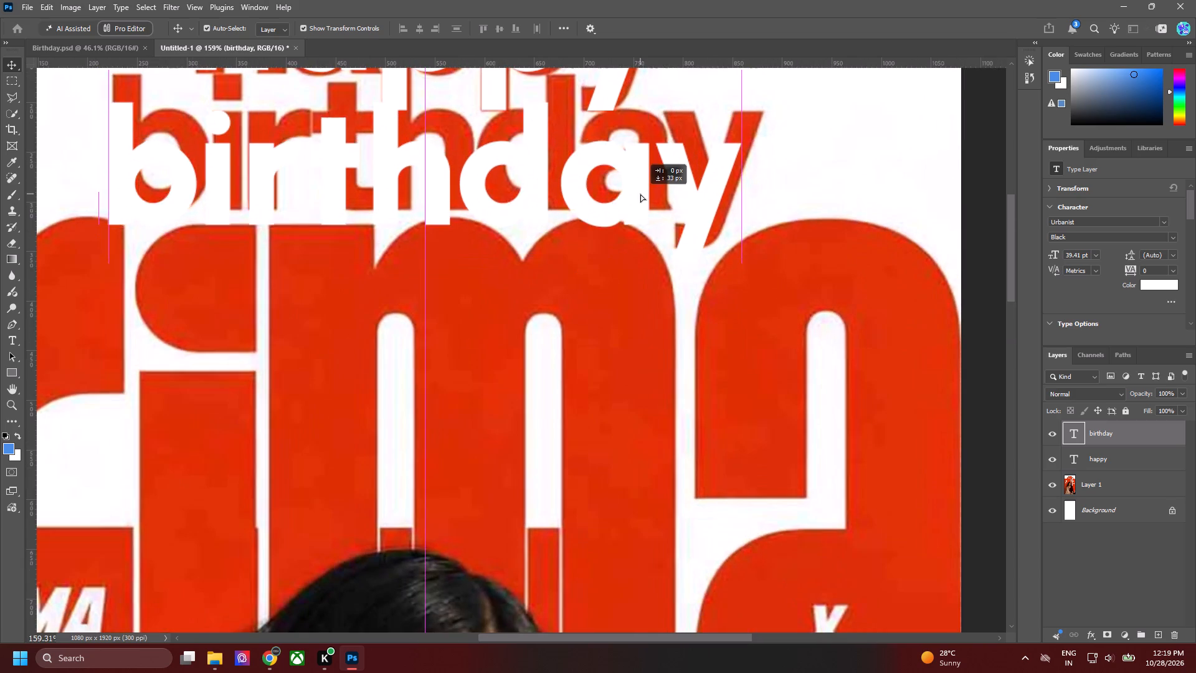
{"action": "left_click_drag", "start_coordinate": [640, 194], "coordinate": [636, 178]}
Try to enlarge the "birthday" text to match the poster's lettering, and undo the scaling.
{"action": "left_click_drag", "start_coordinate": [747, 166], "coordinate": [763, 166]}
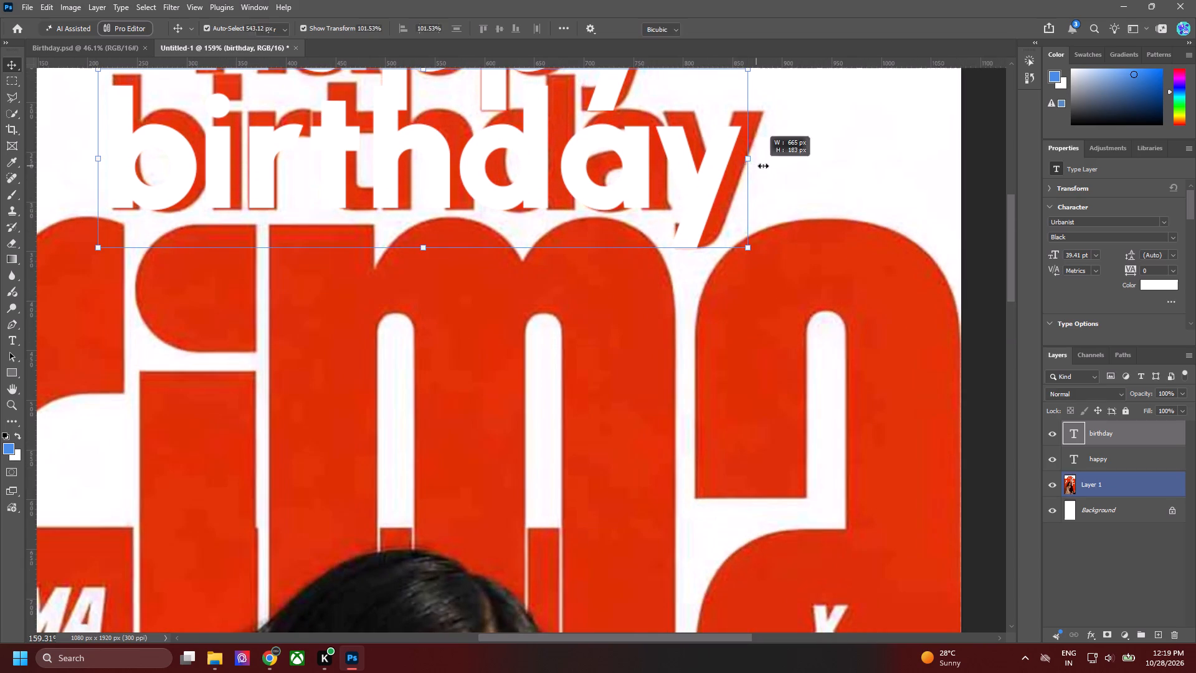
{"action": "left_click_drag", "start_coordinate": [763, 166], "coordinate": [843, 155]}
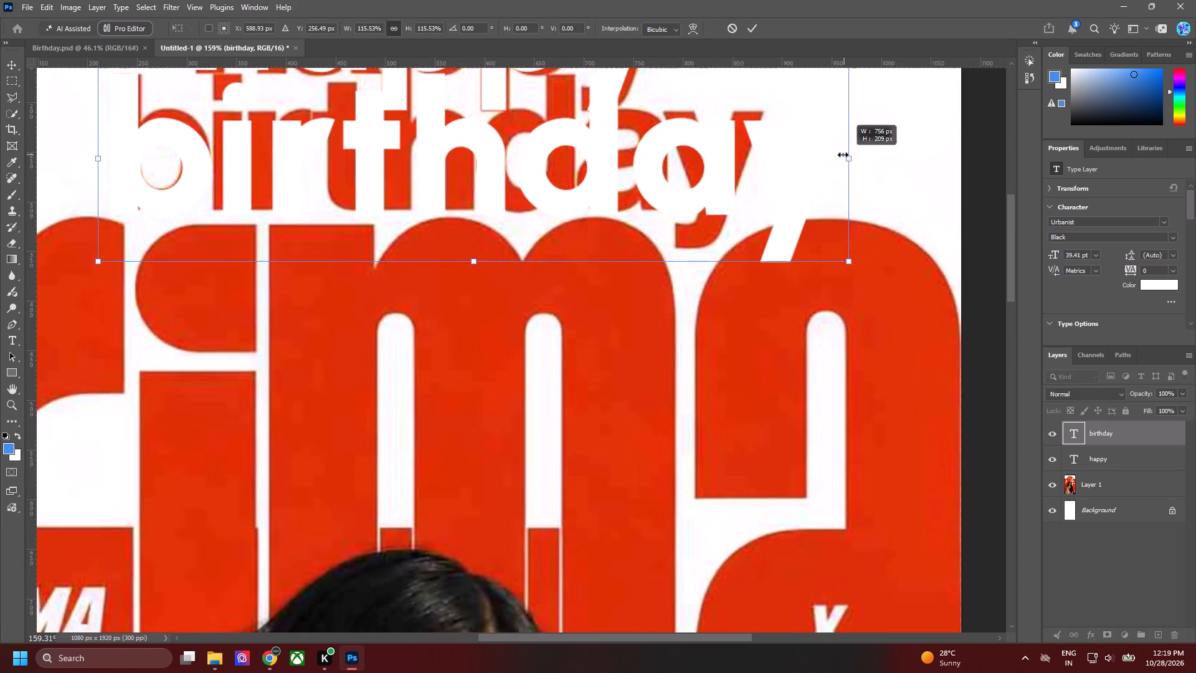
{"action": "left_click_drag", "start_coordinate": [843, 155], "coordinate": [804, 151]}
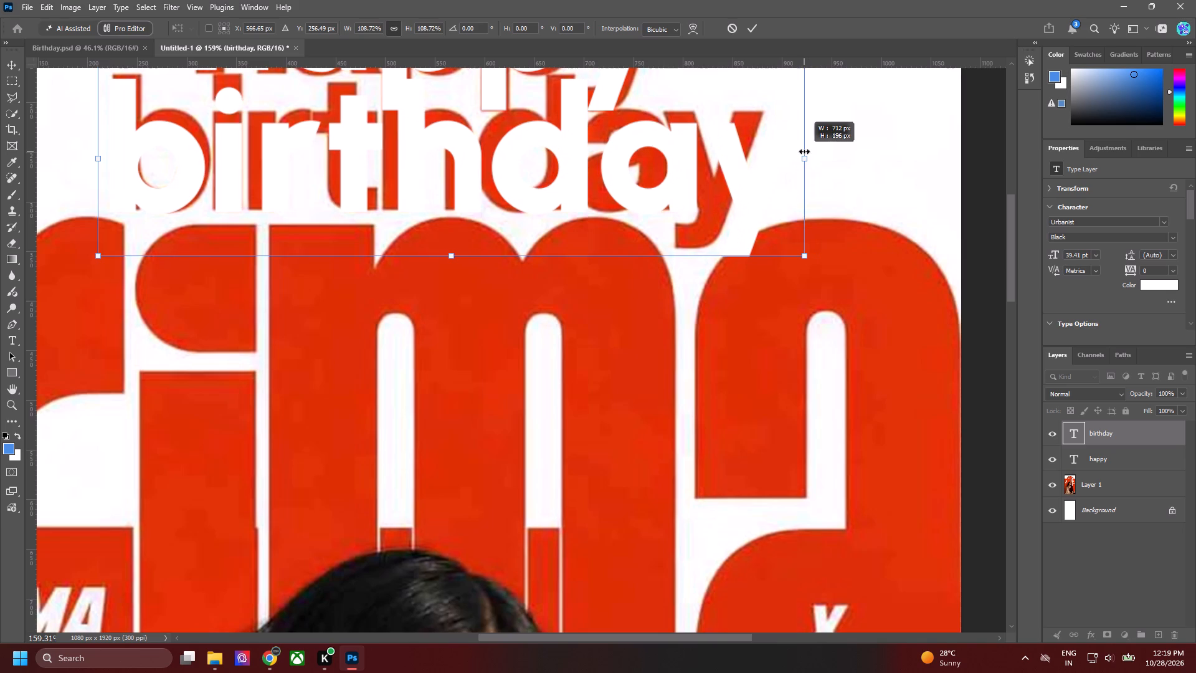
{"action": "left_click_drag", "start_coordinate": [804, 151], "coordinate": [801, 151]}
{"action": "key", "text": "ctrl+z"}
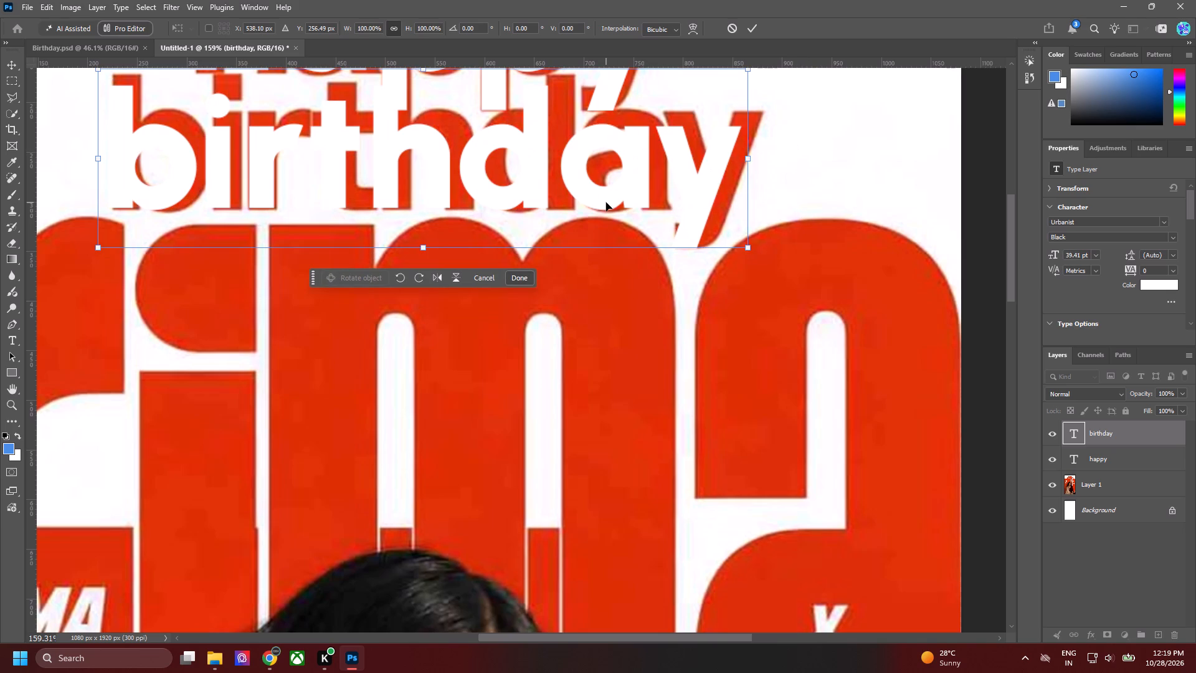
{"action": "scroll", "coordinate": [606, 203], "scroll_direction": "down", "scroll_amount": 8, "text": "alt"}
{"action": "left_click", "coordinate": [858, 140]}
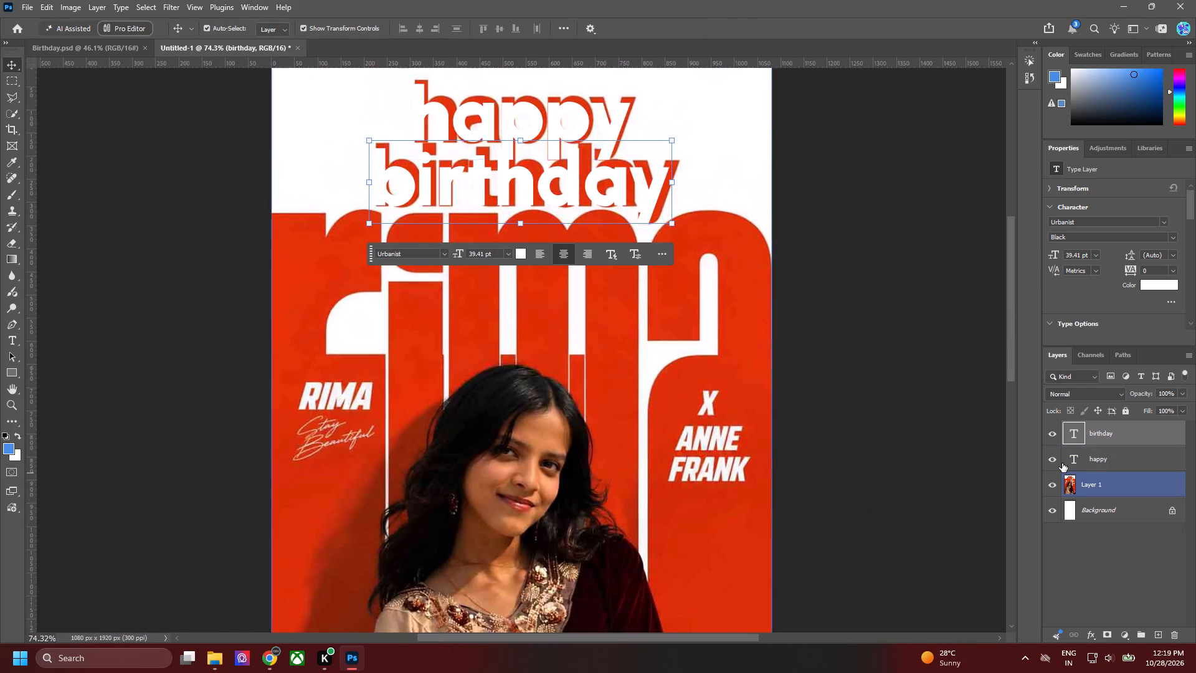
Hide the "happy" and "birthday" text layers to expose the reference poster's heading.
{"action": "left_click", "coordinate": [1056, 459]}
{"action": "left_click", "coordinate": [959, 389]}
{"action": "left_click", "coordinate": [1058, 439]}
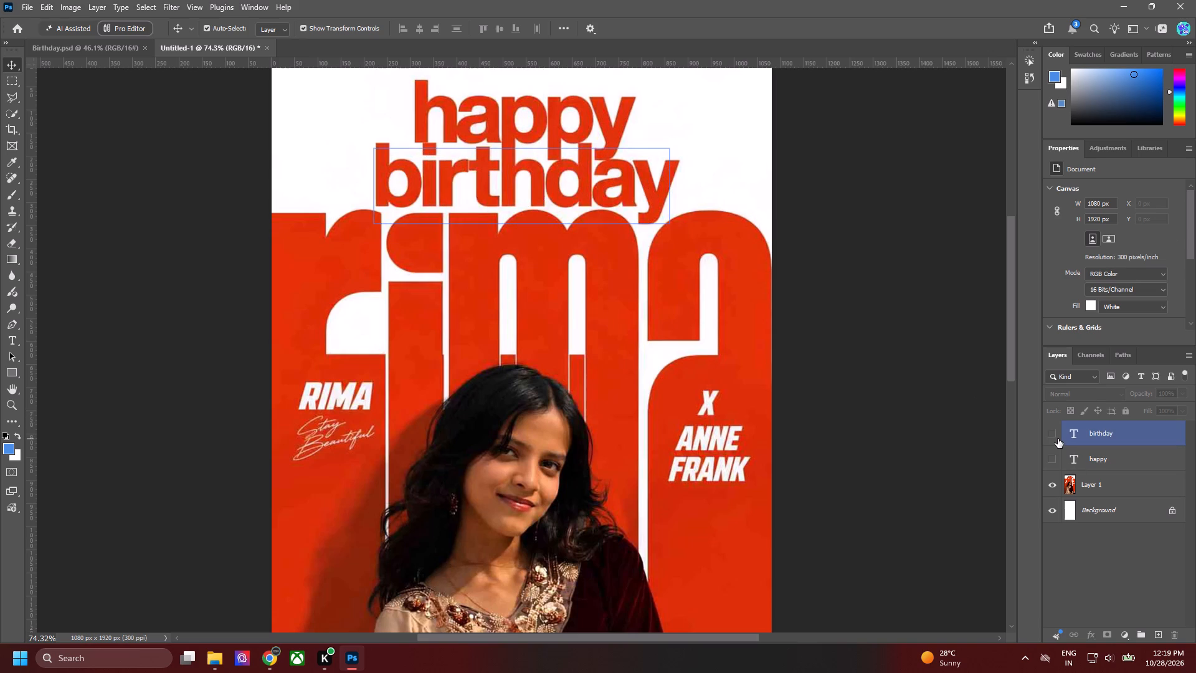
{"action": "left_click", "coordinate": [931, 427]}
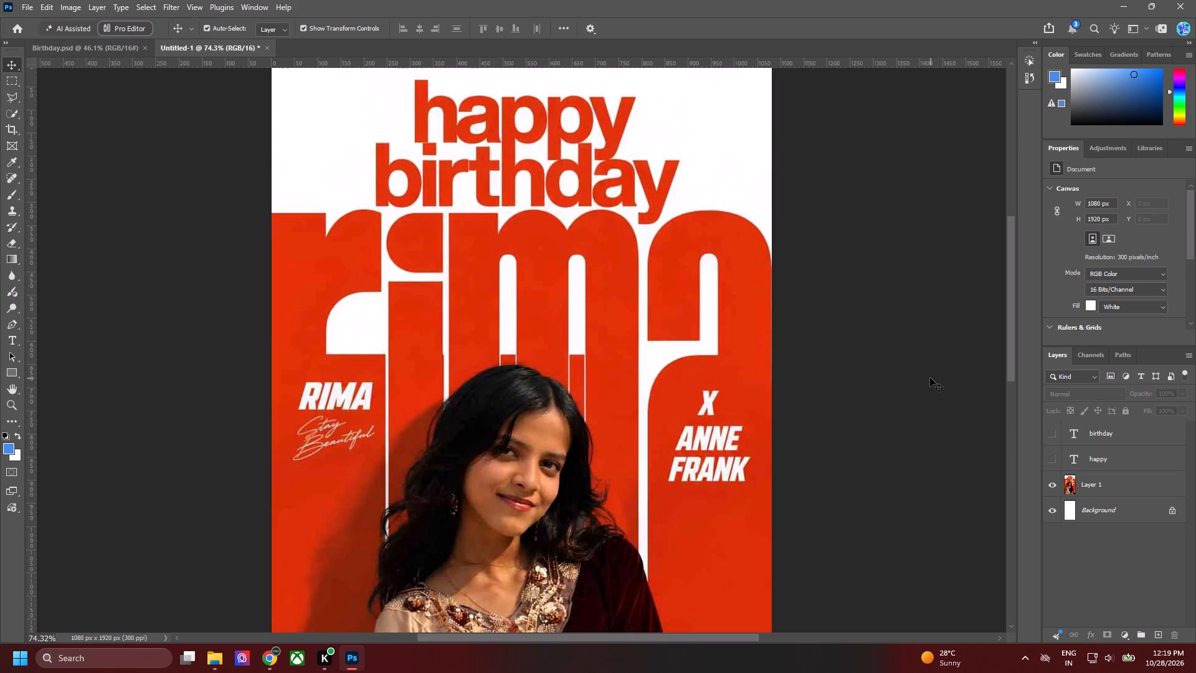
Examine the reference poster, with its heading exposed, at full-page view.
{"action": "scroll", "coordinate": [731, 358], "scroll_direction": "down", "scroll_amount": 3, "text": "alt"}
{"action": "key", "text": "space"}
{"action": "key", "text": "space"}
{"action": "key", "text": "space"}
{"action": "key", "text": "space"}
{"action": "key", "text": "space"}
{"action": "key", "text": "space"}
{"action": "key", "text": "space"}
{"action": "key", "text": "space"}
{"action": "key", "text": "space"}
{"action": "key", "text": "space"}
{"action": "key", "text": "space"}
{"action": "key", "text": "space"}
{"action": "key", "text": "space"}
{"action": "key", "text": "space"}
{"action": "key", "text": "space"}
{"action": "key", "text": "space"}
{"action": "left_click_drag", "start_coordinate": [903, 408], "coordinate": [810, 402]}
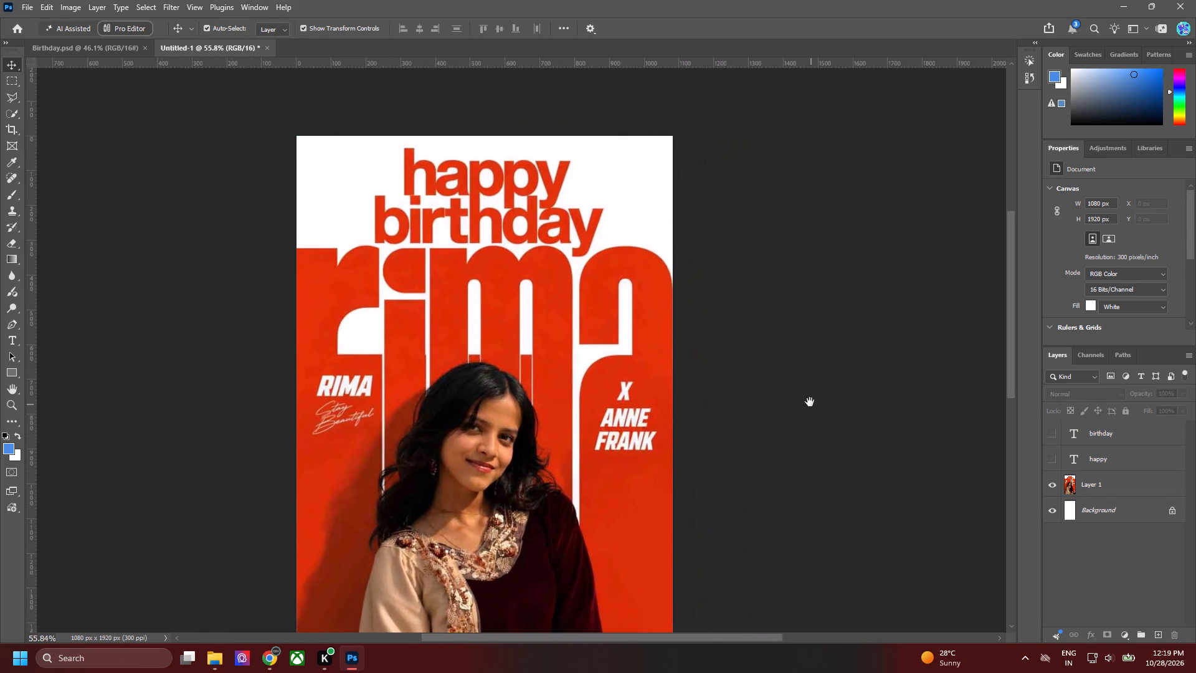
{"action": "left_click_drag", "start_coordinate": [810, 402], "coordinate": [785, 351]}
{"action": "key", "text": "ctrl+0"}
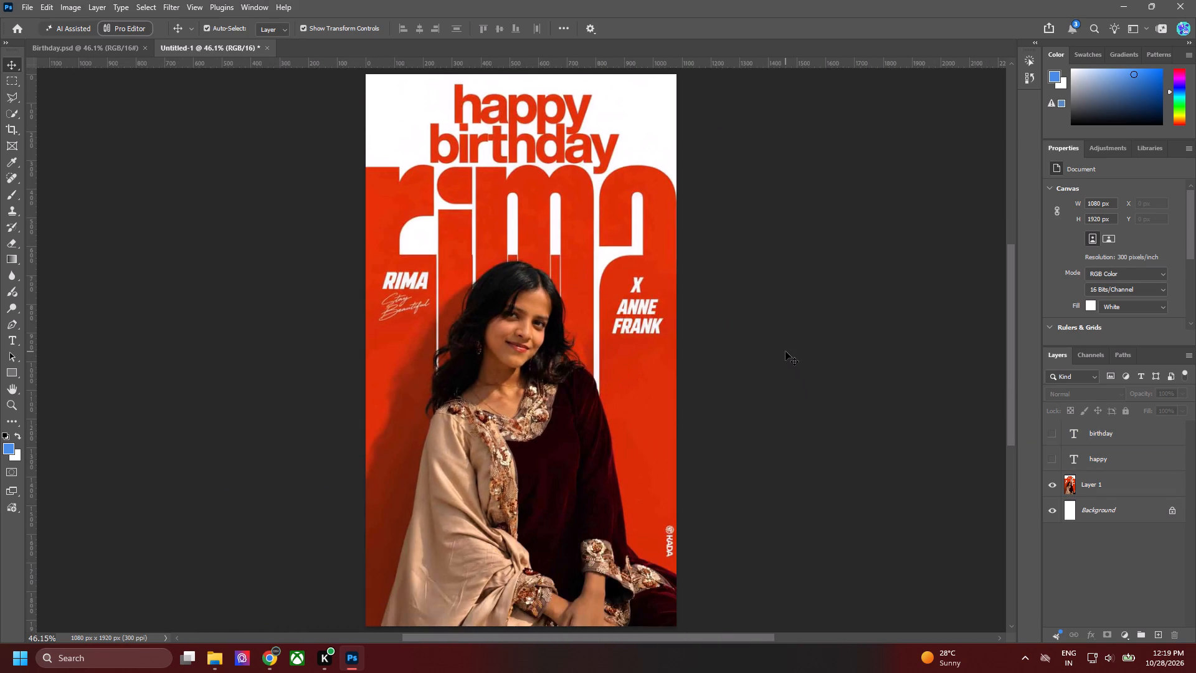
{"action": "left_click", "coordinate": [785, 351]}
Turn the visibility of the "birthday" and "happy" text layers back on and clear the selection.
{"action": "key", "text": "ctrl+z"}
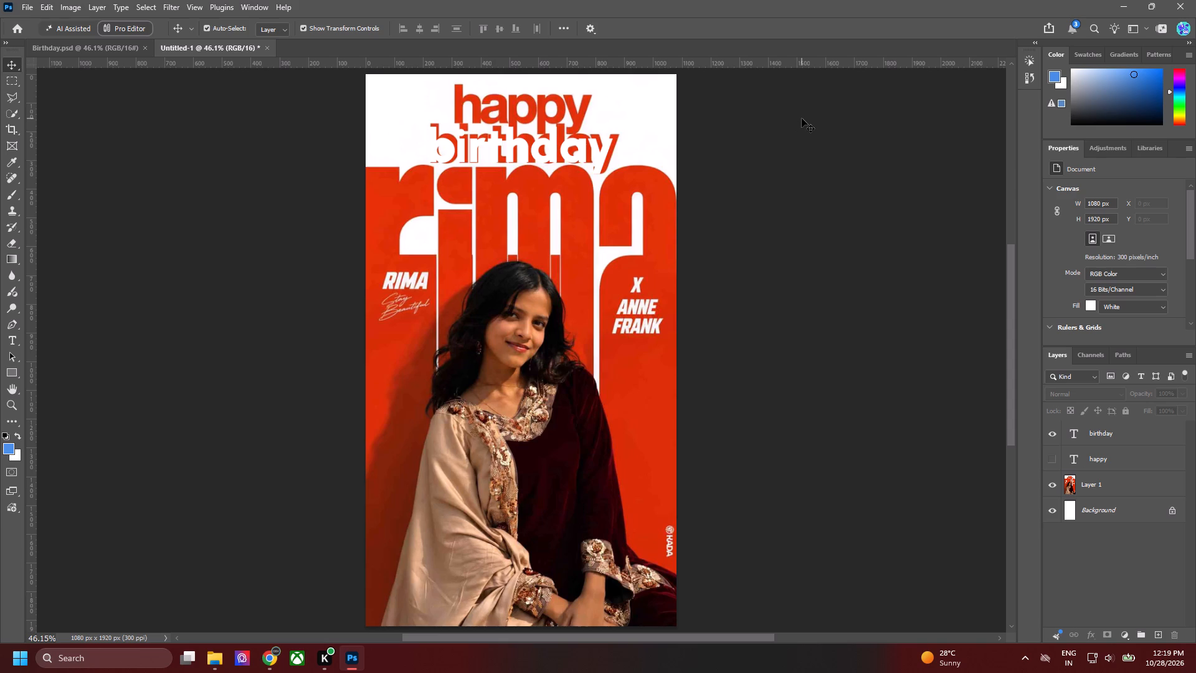
{"action": "left_click", "coordinate": [802, 118]}
{"action": "left_click", "coordinate": [575, 158]}
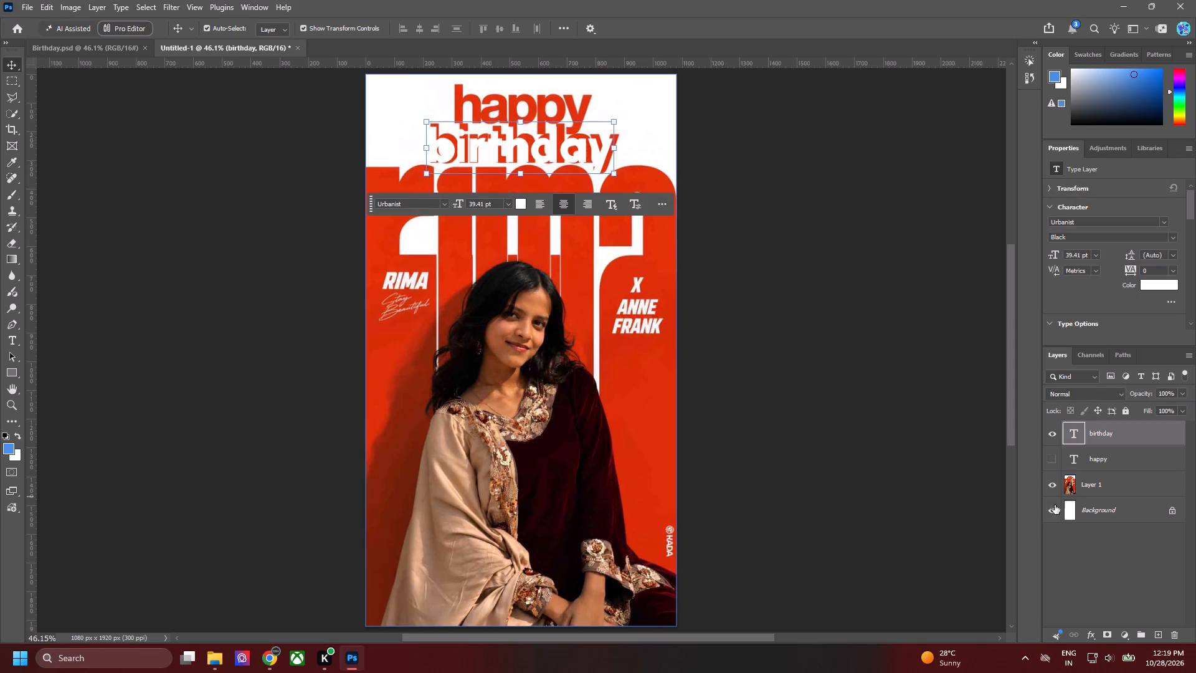
{"action": "left_click", "coordinate": [1048, 468]}
{"action": "left_click", "coordinate": [812, 274]}
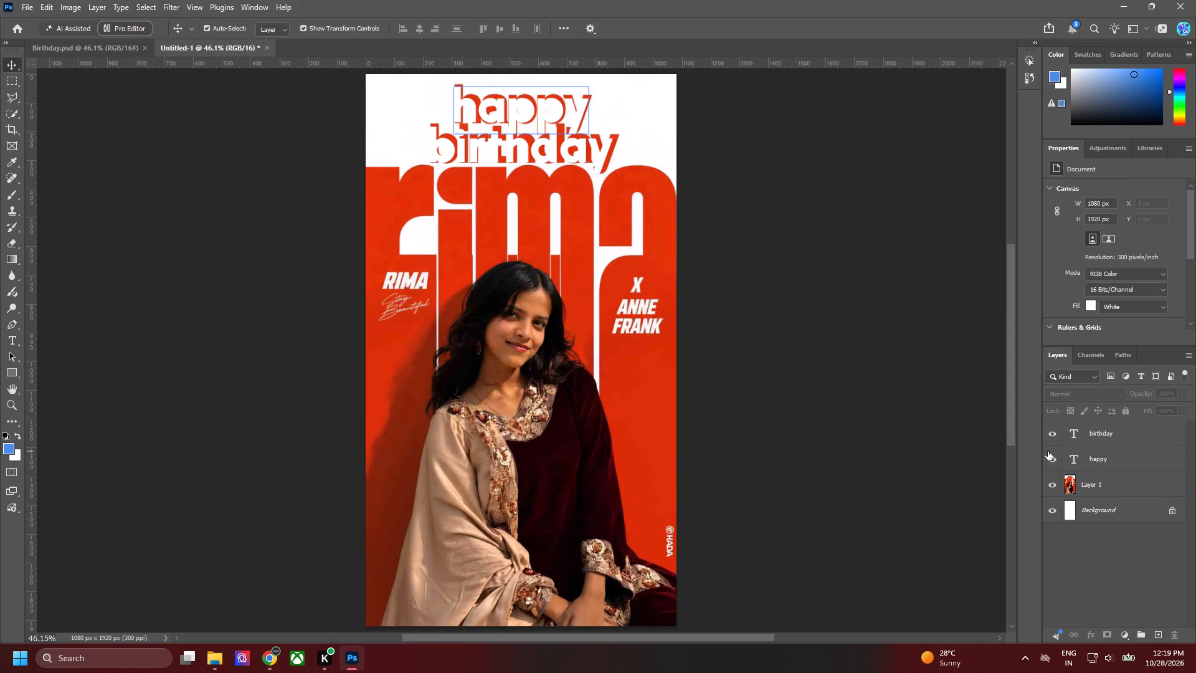
Hide the "happy" and "birthday" layers and show them again to compare them with the poster's heading.
{"action": "left_click", "coordinate": [1048, 451]}
{"action": "left_click", "coordinate": [1045, 445]}
{"action": "left_click", "coordinate": [880, 292]}
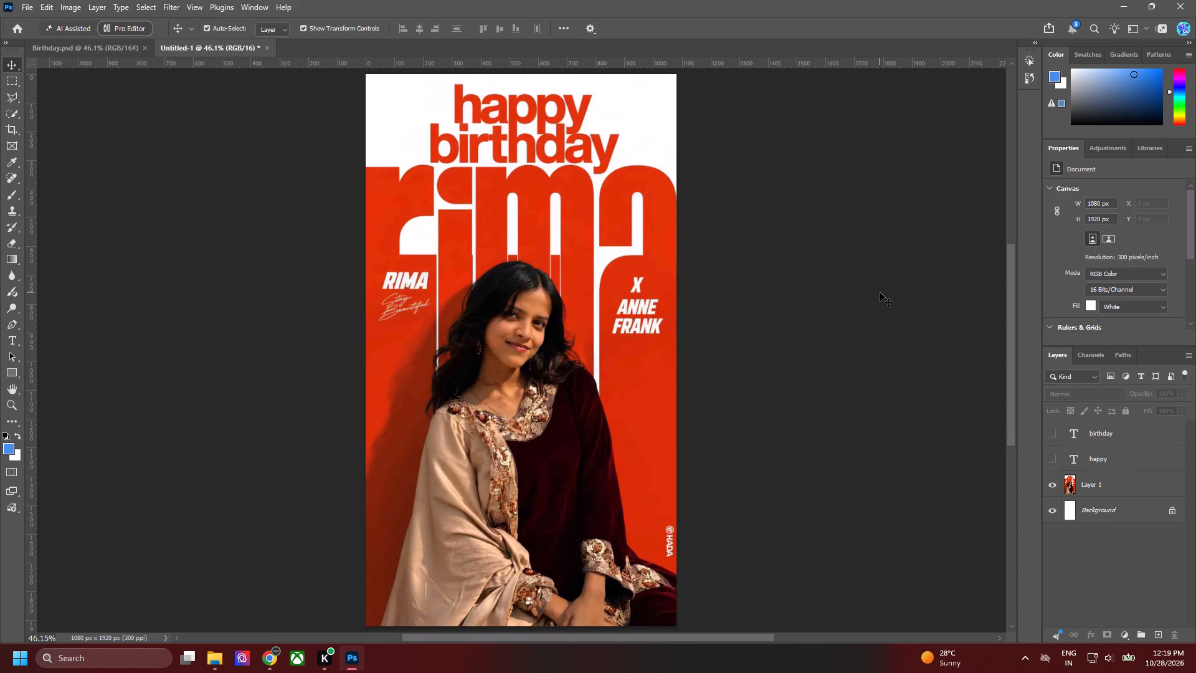
{"action": "left_click", "coordinate": [1053, 456]}
{"action": "left_click", "coordinate": [1051, 436]}
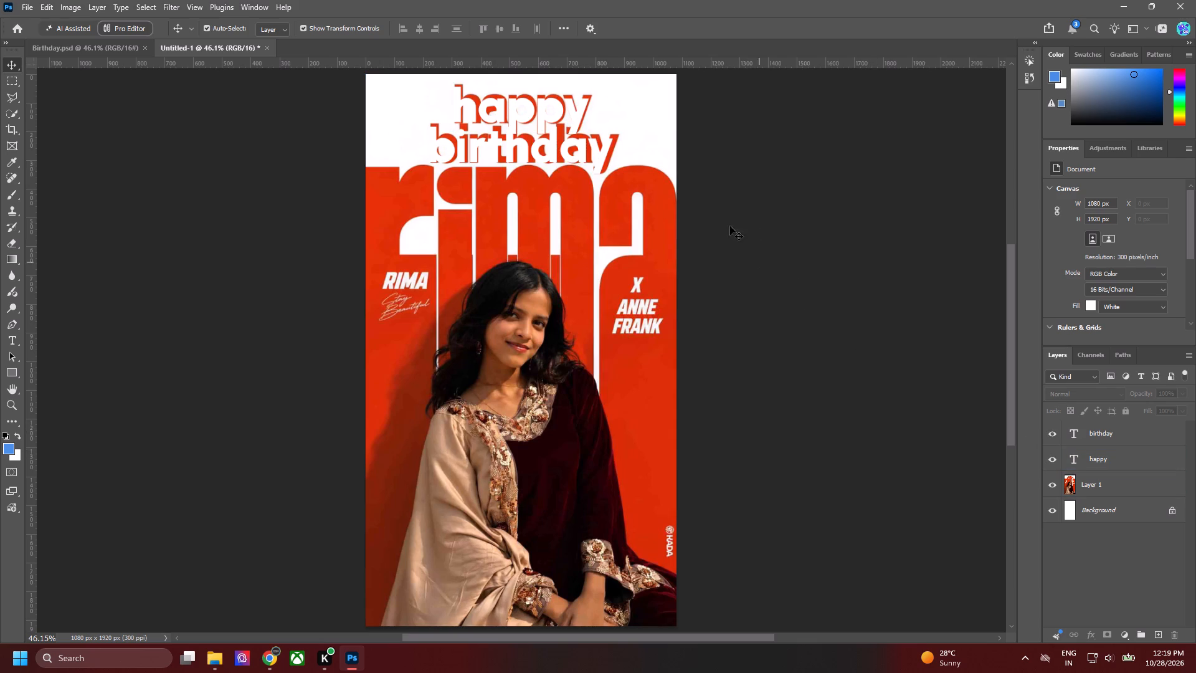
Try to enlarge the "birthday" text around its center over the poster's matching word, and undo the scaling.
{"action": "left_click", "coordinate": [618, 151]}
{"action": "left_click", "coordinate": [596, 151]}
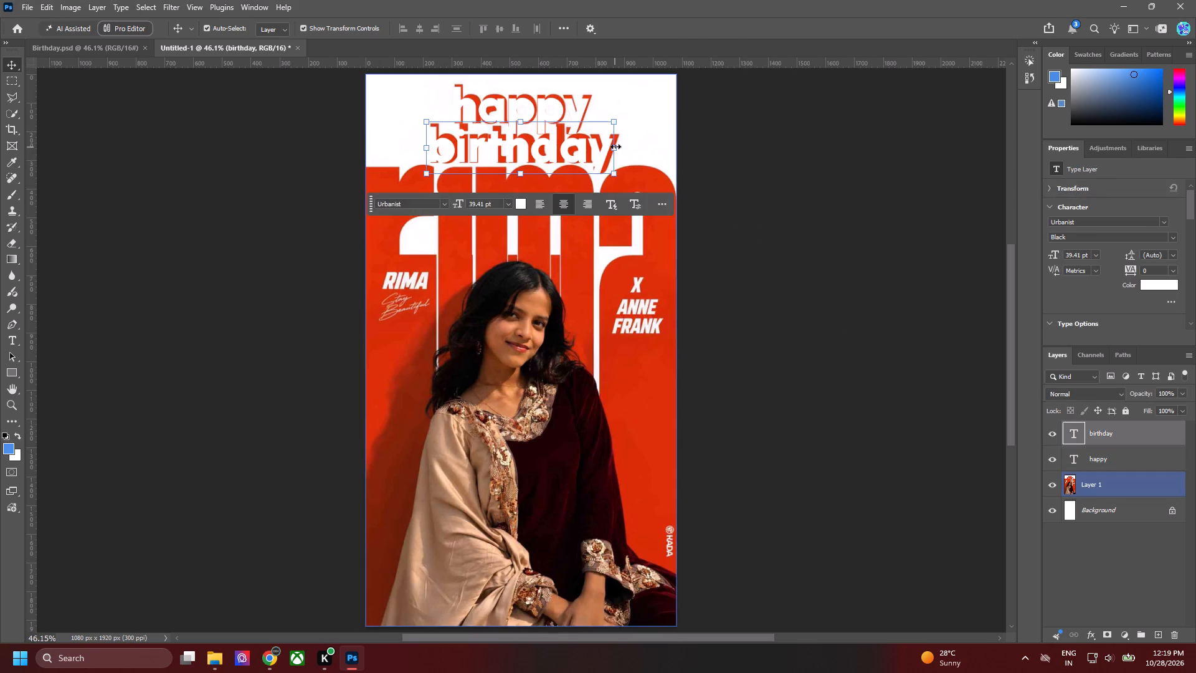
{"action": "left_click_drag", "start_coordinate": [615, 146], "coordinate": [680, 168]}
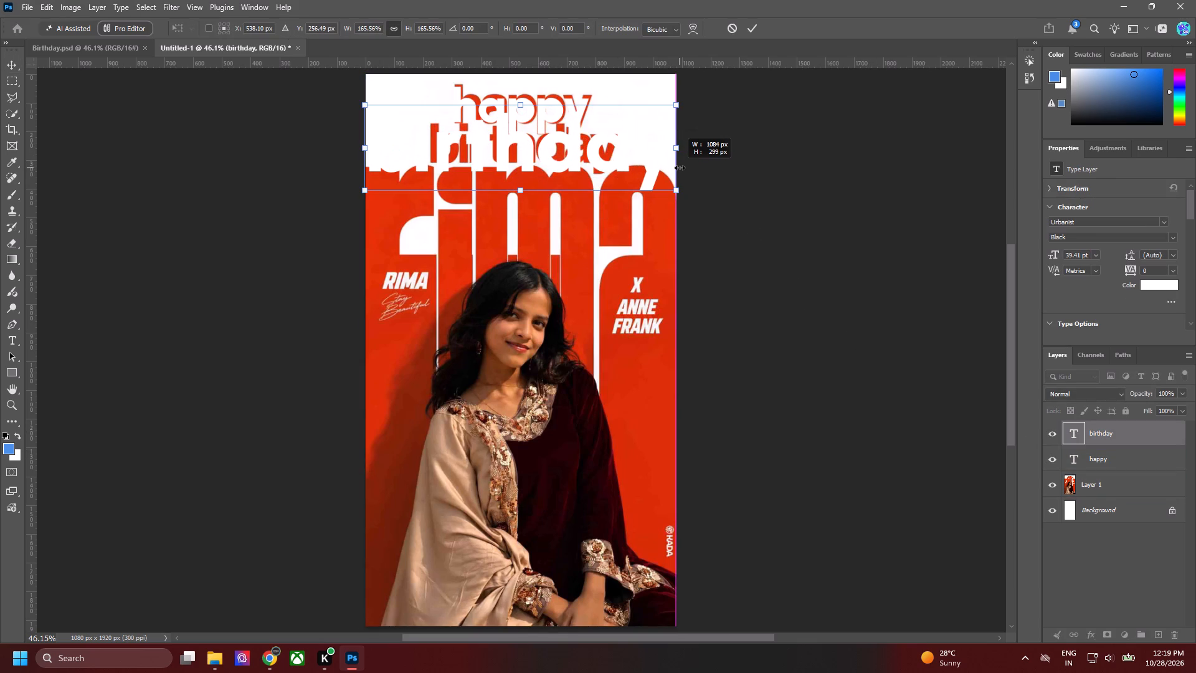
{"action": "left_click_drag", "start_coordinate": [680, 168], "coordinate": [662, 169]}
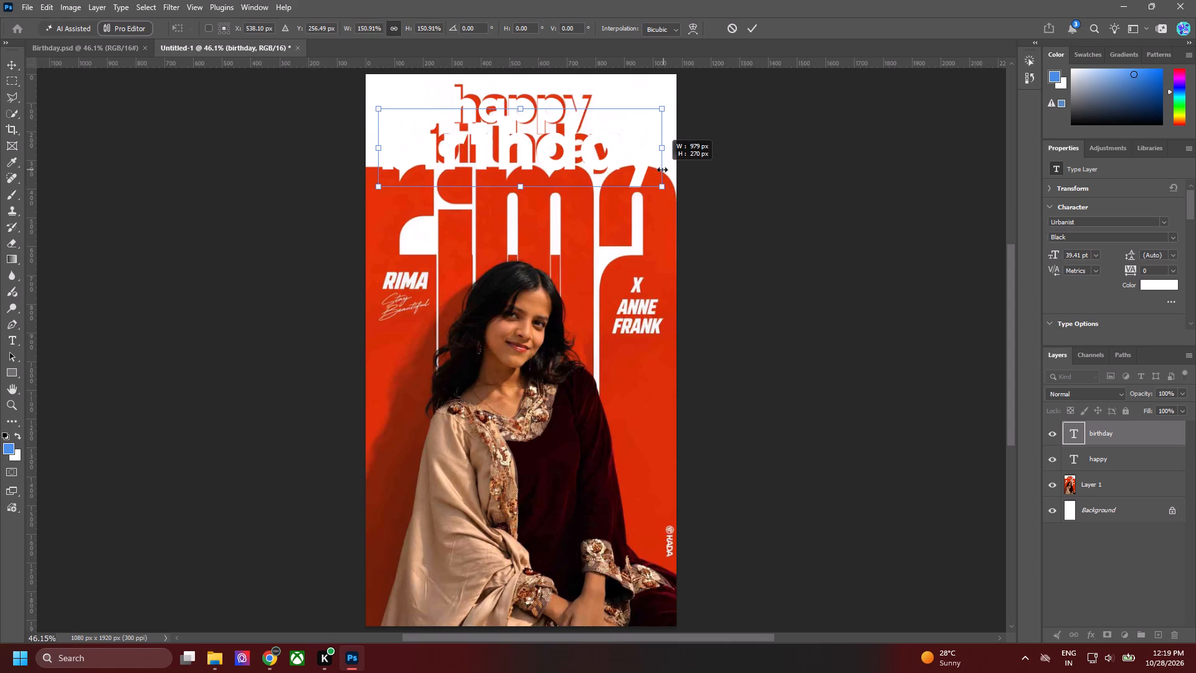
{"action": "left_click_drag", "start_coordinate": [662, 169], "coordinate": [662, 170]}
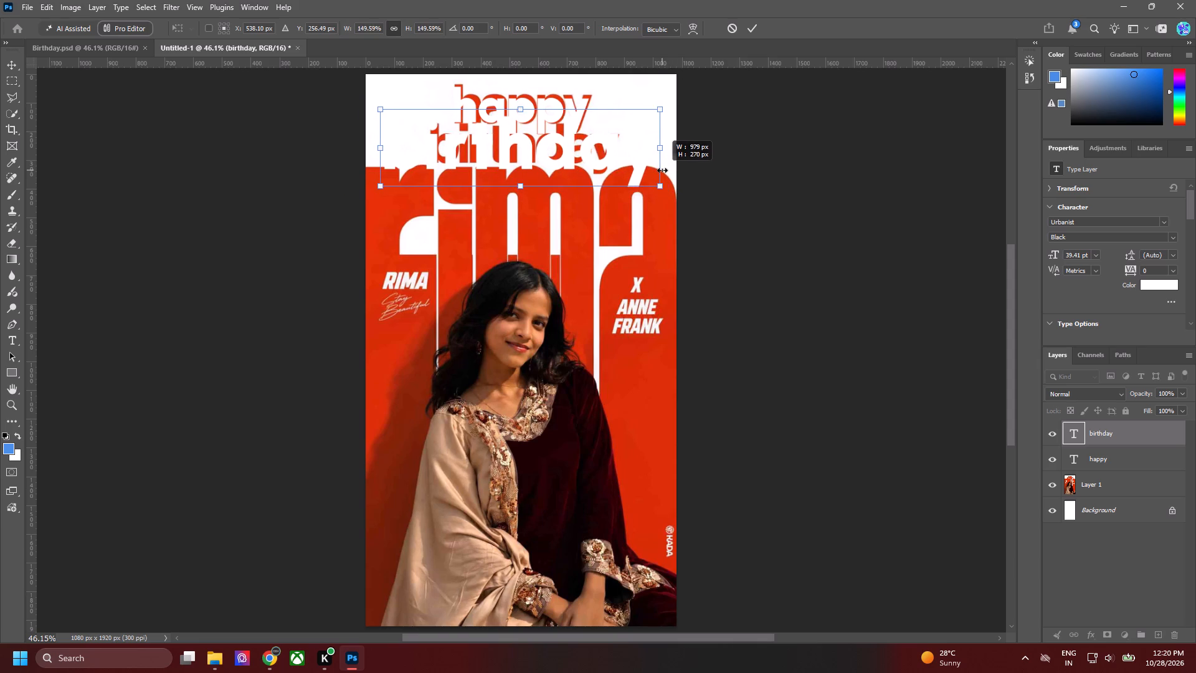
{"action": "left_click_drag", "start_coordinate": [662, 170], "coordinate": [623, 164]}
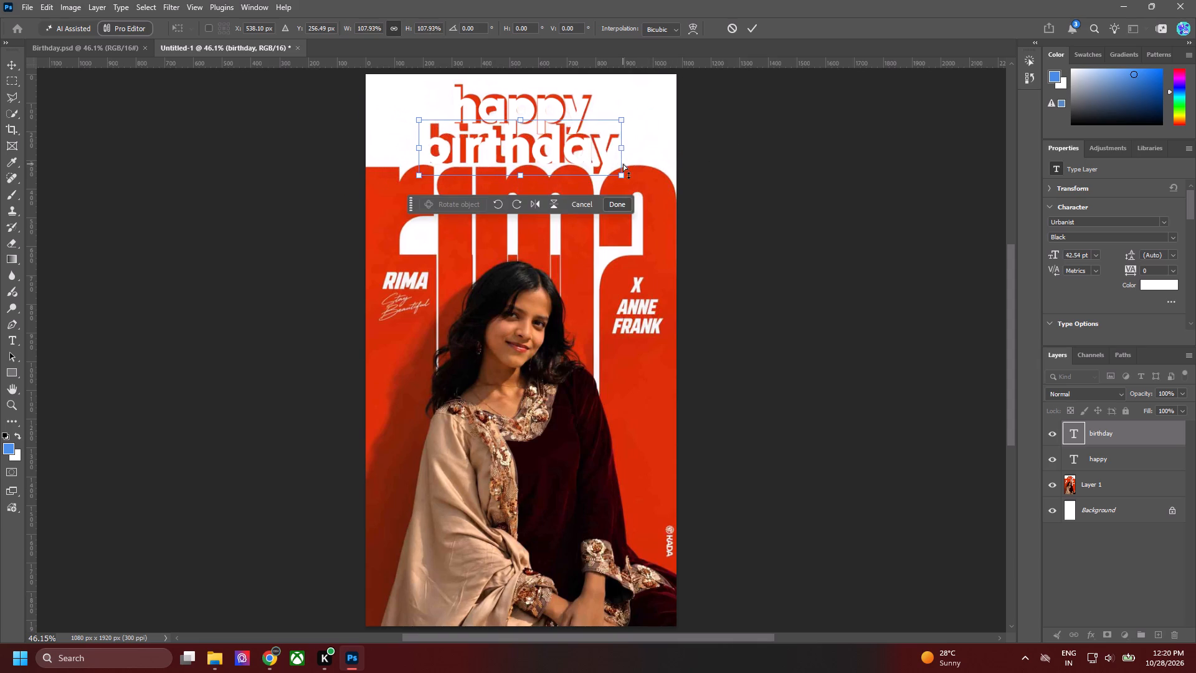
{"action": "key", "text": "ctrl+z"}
Enlarge the "birthday" text to about 126% and move it down about 65 px, below the poster's matching word.
{"action": "left_click_drag", "start_coordinate": [614, 148], "coordinate": [635, 154]}
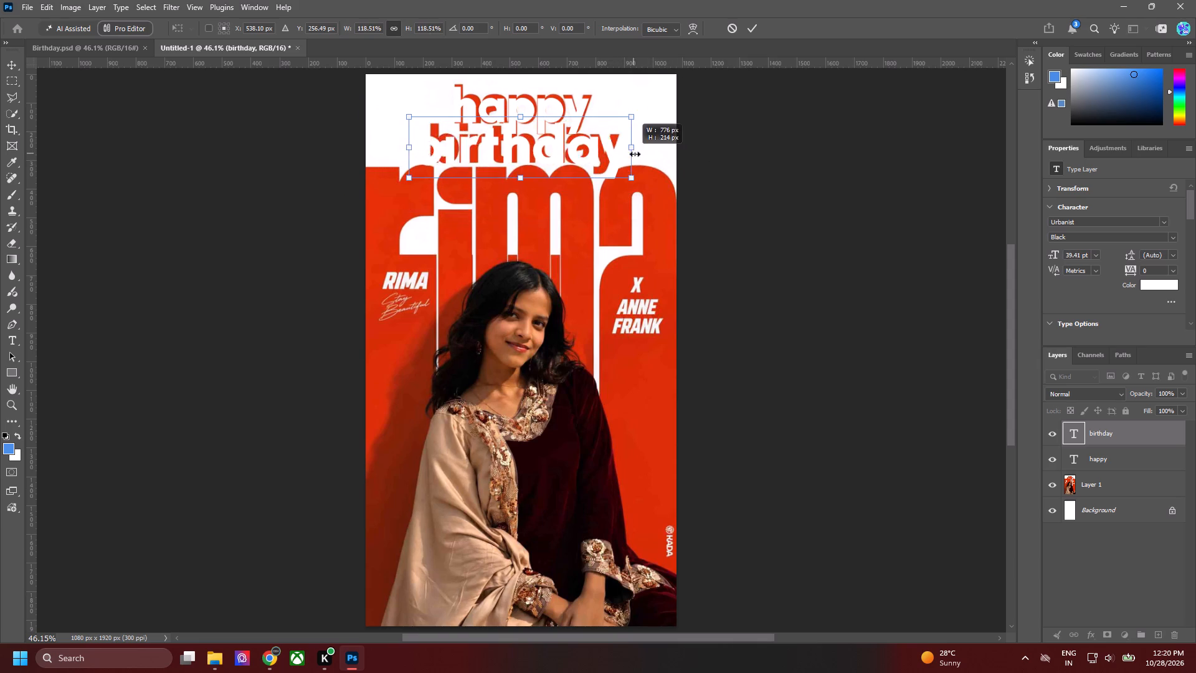
{"action": "left_click_drag", "start_coordinate": [635, 154], "coordinate": [638, 155]}
{"action": "left_click_drag", "start_coordinate": [617, 148], "coordinate": [616, 164], "text": "shift"}
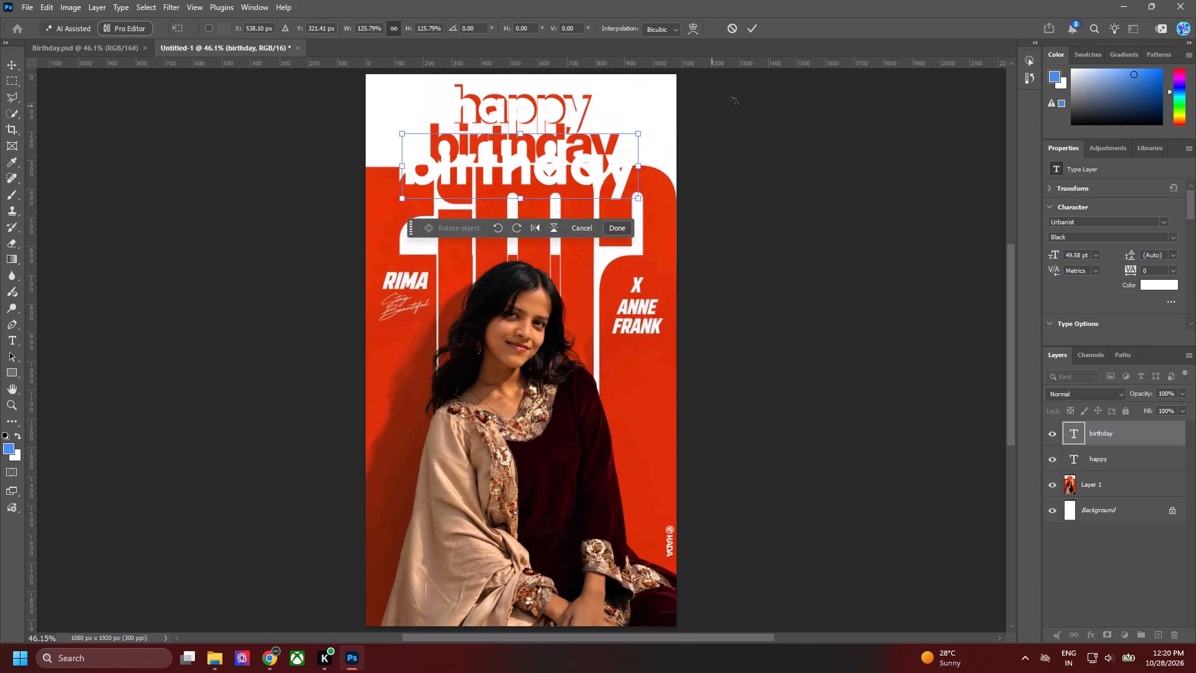
{"action": "left_click", "coordinate": [744, 98]}
{"action": "left_click", "coordinate": [756, 29]}
{"action": "left_click", "coordinate": [795, 107]}
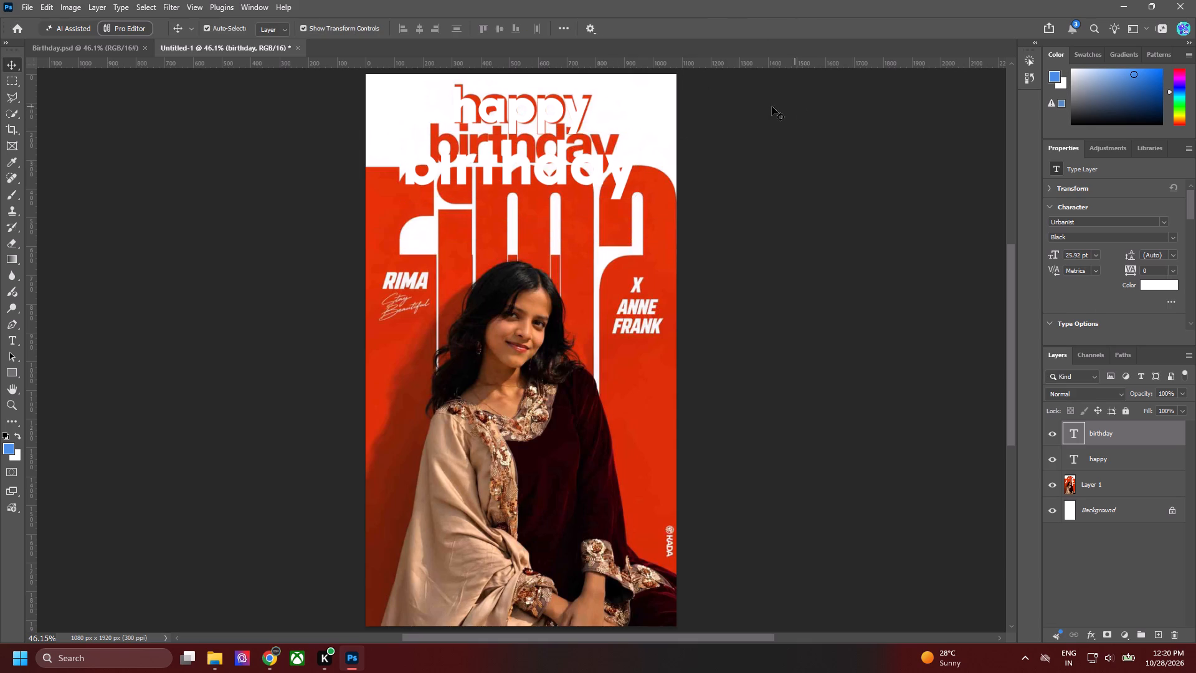
Scale the "happy" text down around its center to about 88%.
{"action": "left_click_drag", "start_coordinate": [577, 119], "coordinate": [583, 121]}
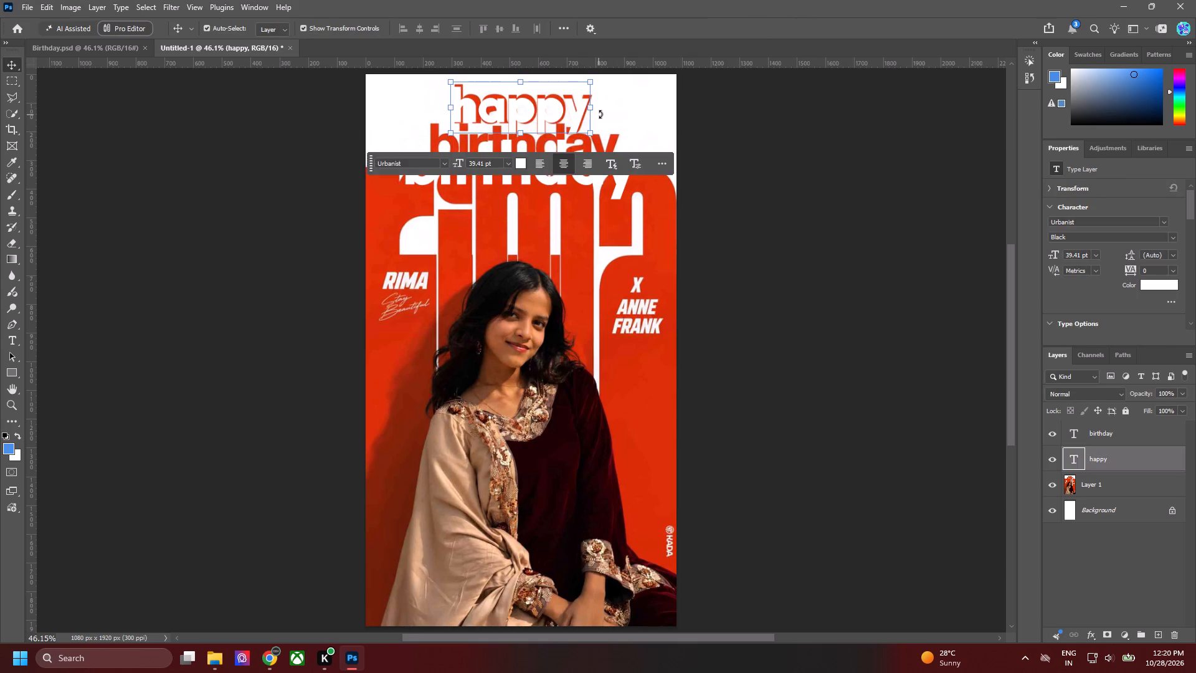
{"action": "left_click_drag", "start_coordinate": [591, 108], "coordinate": [582, 109]}
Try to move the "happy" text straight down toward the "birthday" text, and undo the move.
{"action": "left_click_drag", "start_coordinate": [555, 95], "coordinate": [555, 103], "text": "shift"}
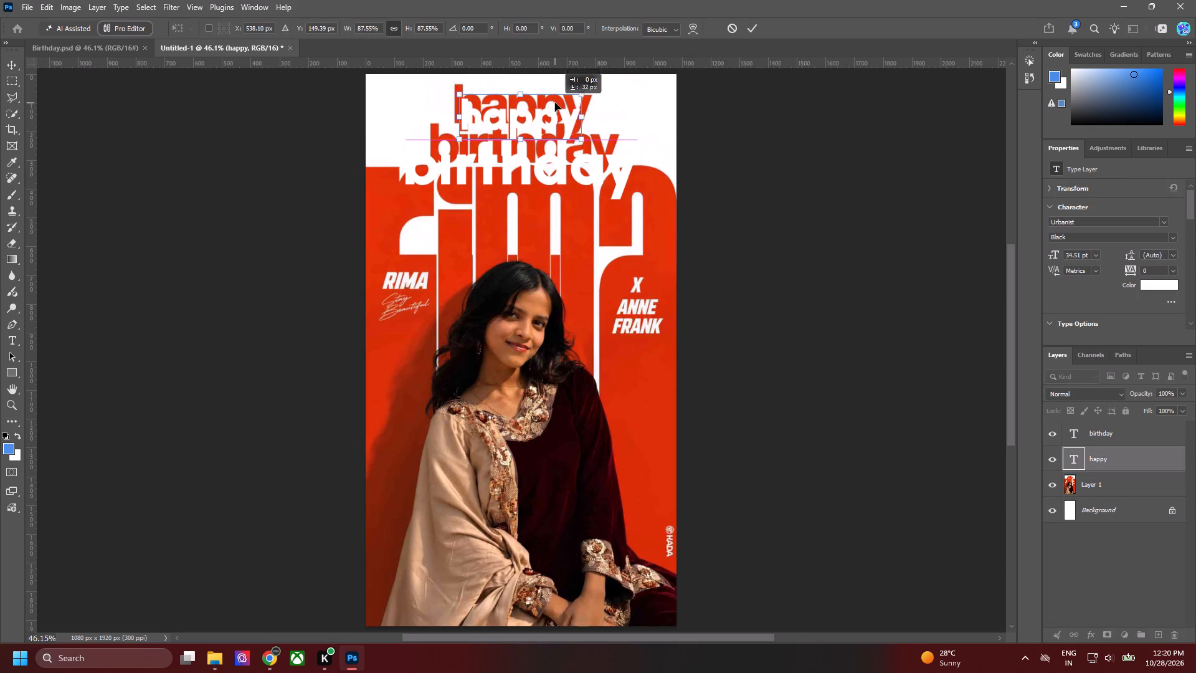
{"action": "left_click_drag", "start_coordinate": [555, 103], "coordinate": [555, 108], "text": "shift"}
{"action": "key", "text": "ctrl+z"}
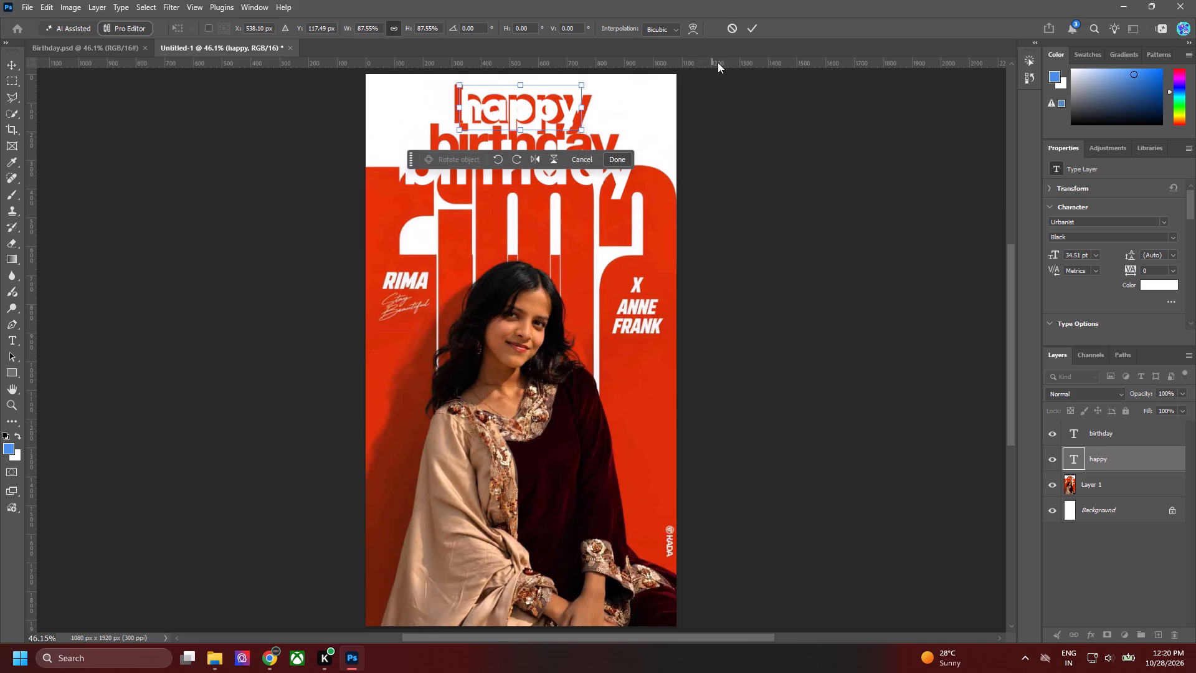
Nudge the "happy" text 30 px right and 70 px down, and apply the transform.
{"action": "key", "text": "shift+Right"}
{"action": "key", "text": "shift+Down"}
{"action": "key", "text": "shift+Down"}
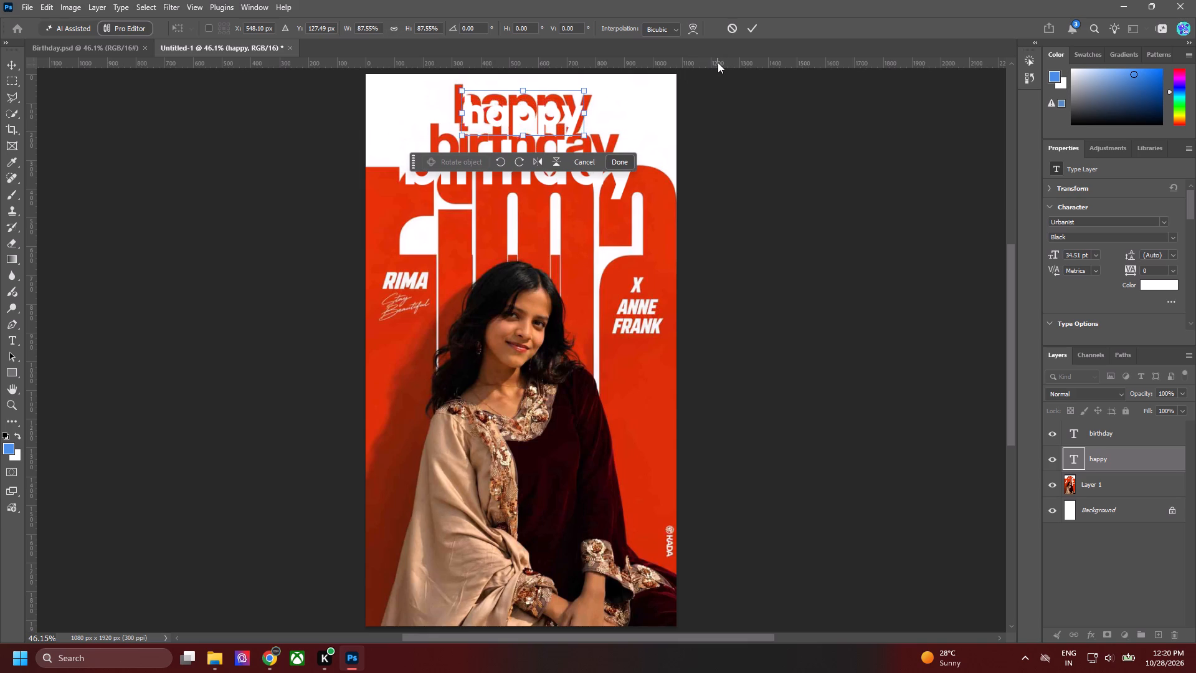
{"action": "key", "text": "shift+Down"}
{"action": "key", "text": "shift+Down"}
{"action": "key", "text": "shift+Down"}
{"action": "key", "text": "shift+Right"}
{"action": "key", "text": "shift+Right"}
{"action": "key", "text": "shift+Down"}
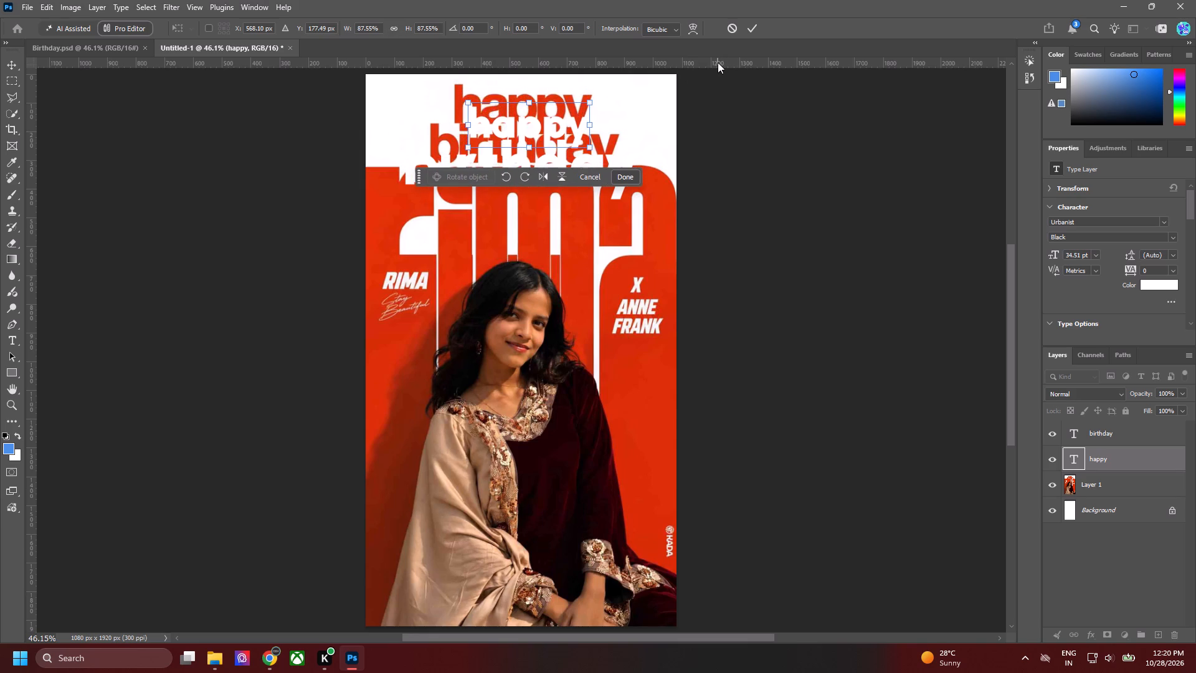
{"action": "key", "text": "shift+Down"}
{"action": "key", "text": "shift+Left"}
{"action": "key", "text": "shift+Right"}
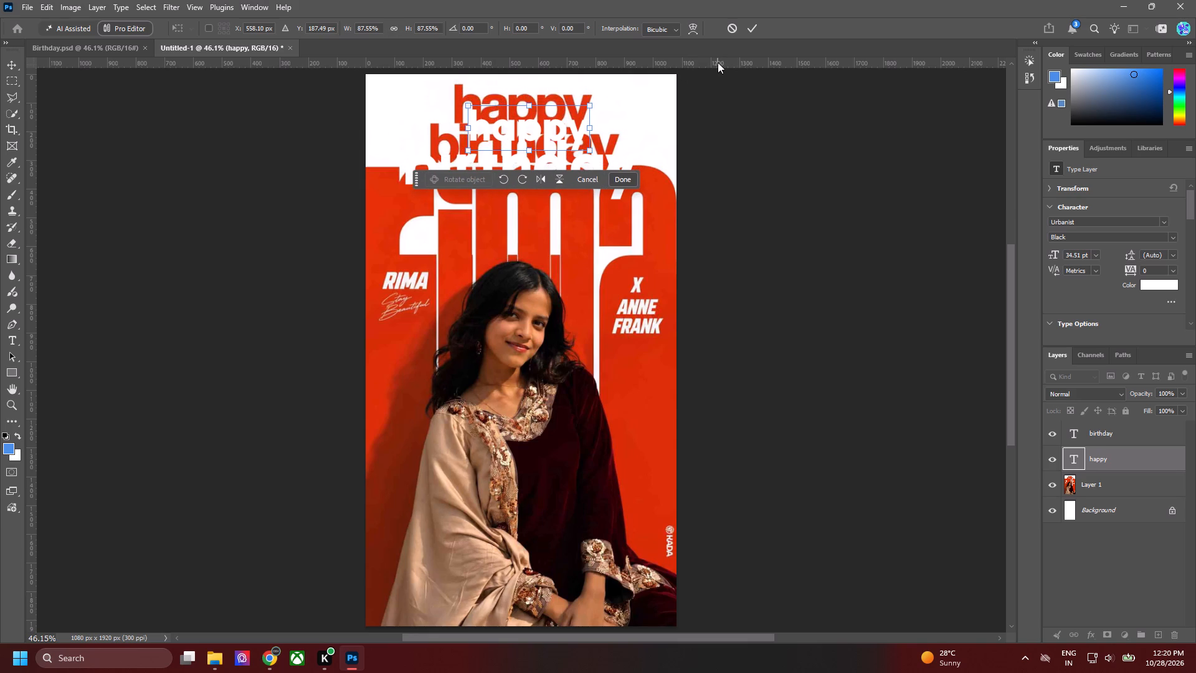
{"action": "left_click", "coordinate": [756, 29]}
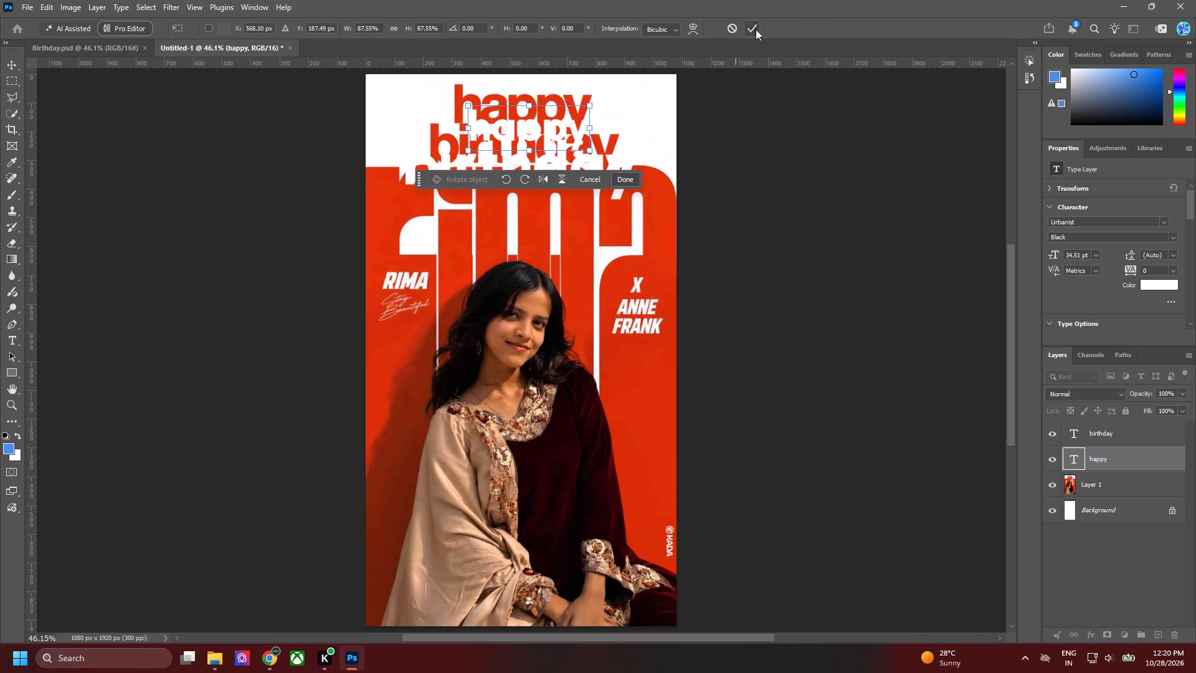
Fill the Background layer with the blue foreground color.
{"action": "left_click", "coordinate": [1125, 510]}
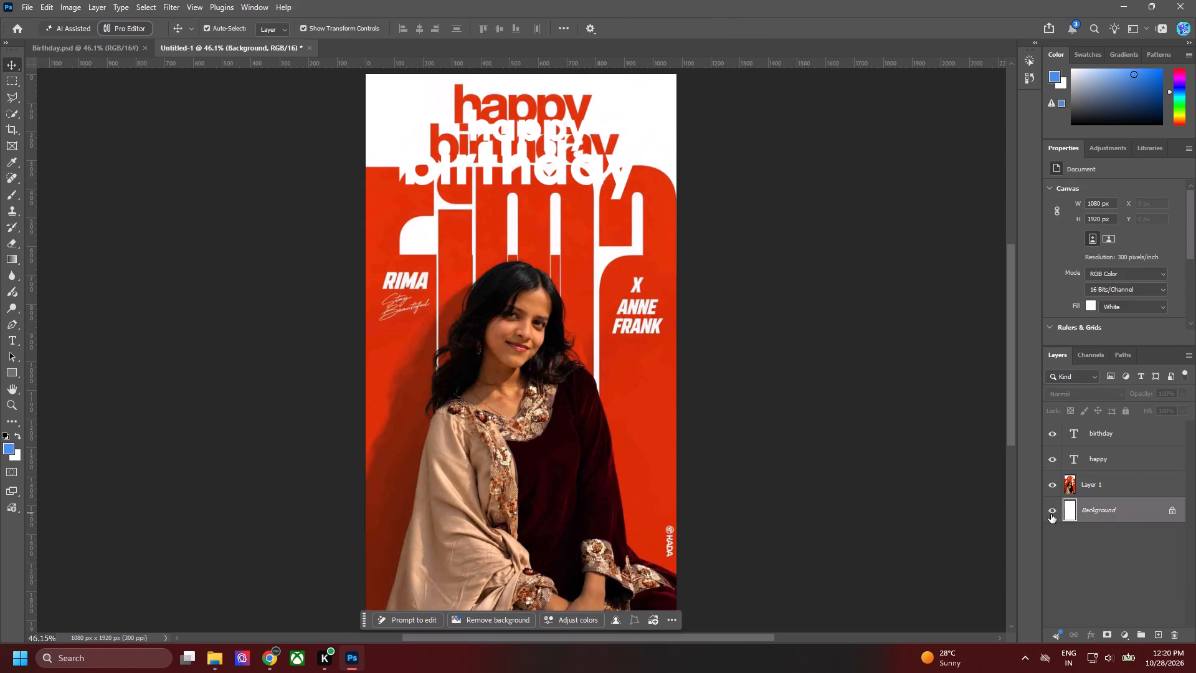
{"action": "key", "text": "alt+BackSpace"}
Hide the reference poster layer, keeping both text layers visible over the blue background.
{"action": "left_click", "coordinate": [1050, 470]}
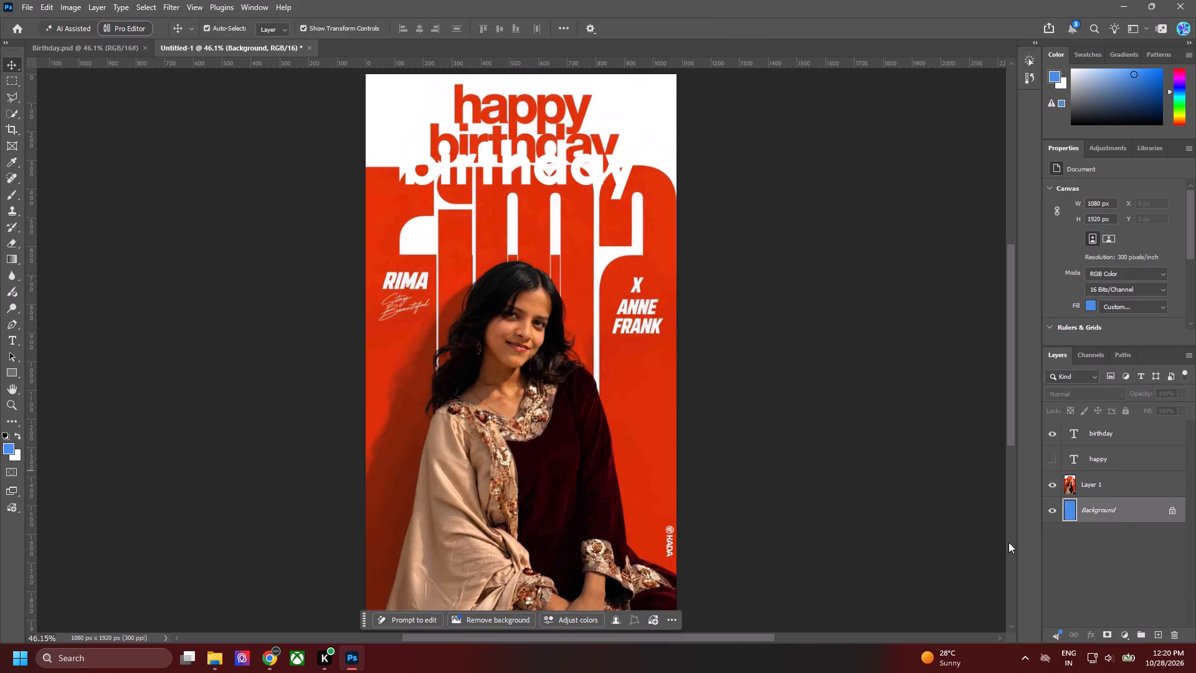
{"action": "left_click", "coordinate": [1055, 491]}
{"action": "left_click", "coordinate": [1047, 466]}
{"action": "left_click", "coordinate": [858, 306]}
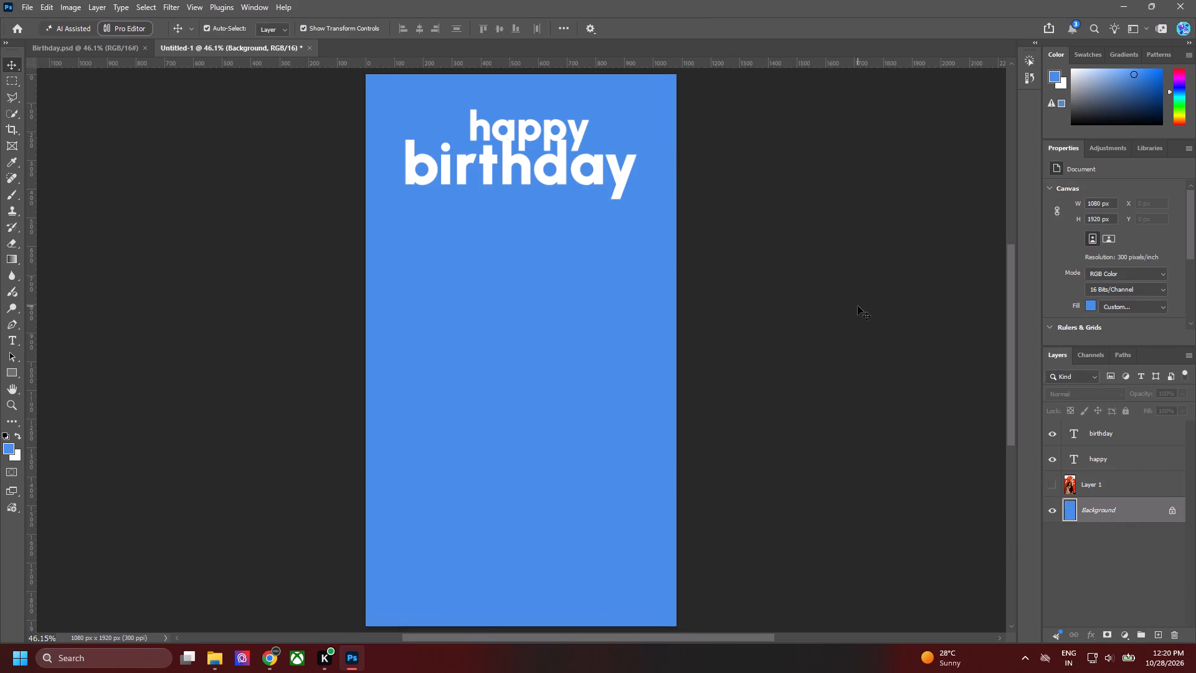
Move the "happy" text up slightly to reduce its overlap with the "birthday" text, and clear the selection.
{"action": "scroll", "coordinate": [427, 140], "scroll_direction": "up", "scroll_amount": 9, "text": "alt"}
{"action": "key", "text": "space"}
{"action": "key", "text": "space"}
{"action": "key", "text": "space"}
{"action": "key", "text": "space"}
{"action": "left_click_drag", "start_coordinate": [600, 181], "coordinate": [437, 417]}
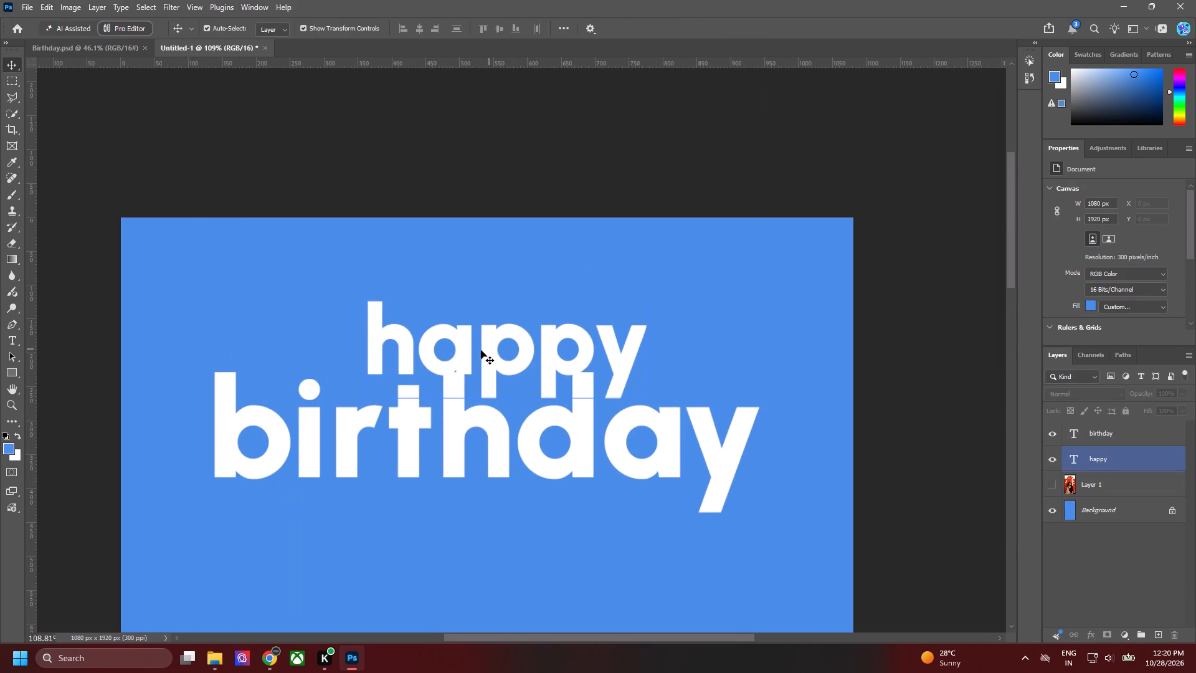
{"action": "left_click_drag", "start_coordinate": [488, 350], "coordinate": [488, 333]}
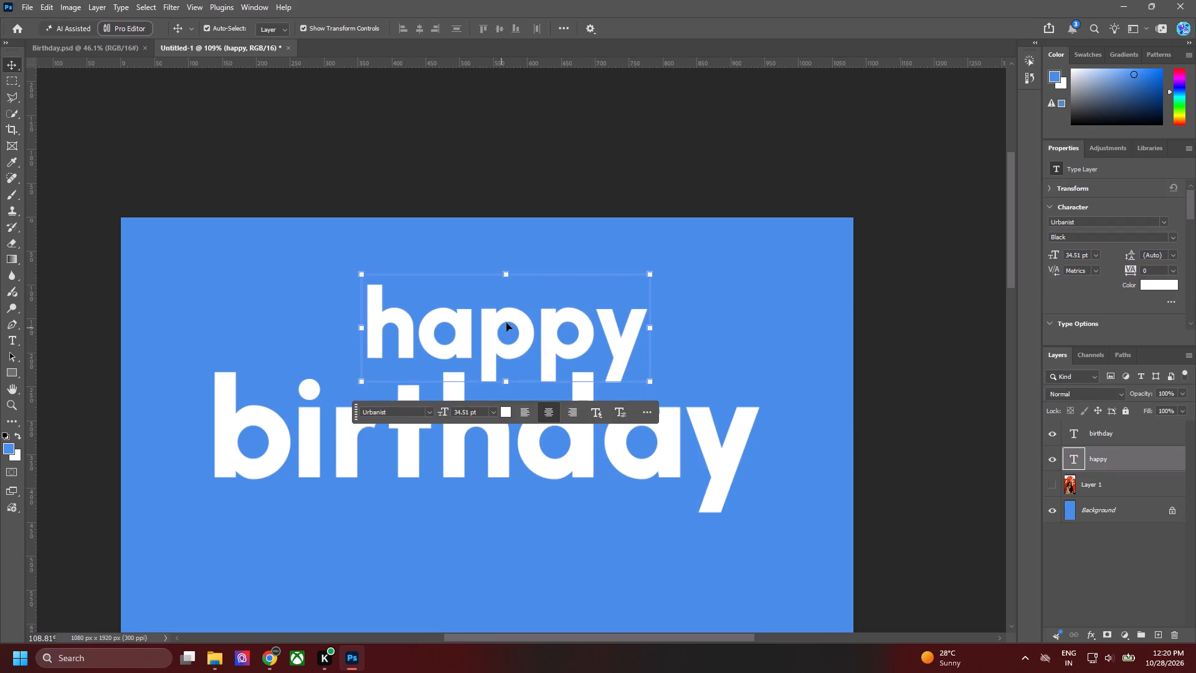
{"action": "left_click", "coordinate": [597, 158]}
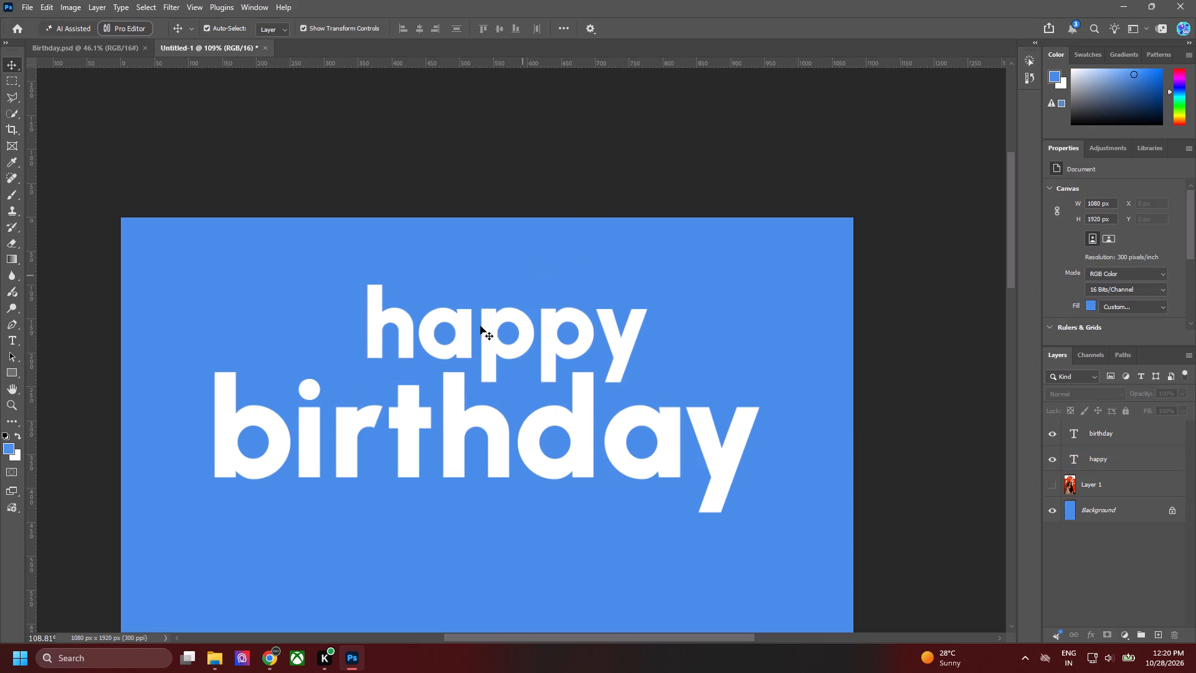
Nudge the "happy" text one pixel left and clear the selection.
{"action": "left_click", "coordinate": [478, 342]}
{"action": "key", "text": "Left"}
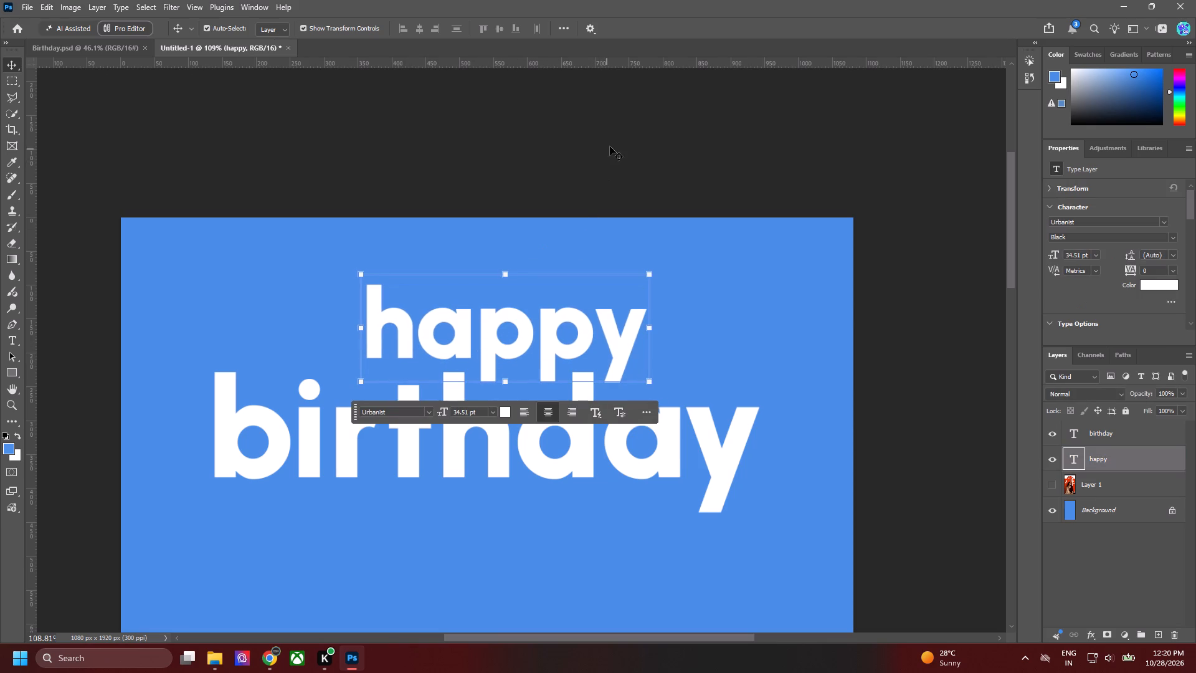
{"action": "left_click", "coordinate": [620, 135]}
{"action": "left_click", "coordinate": [575, 320]}
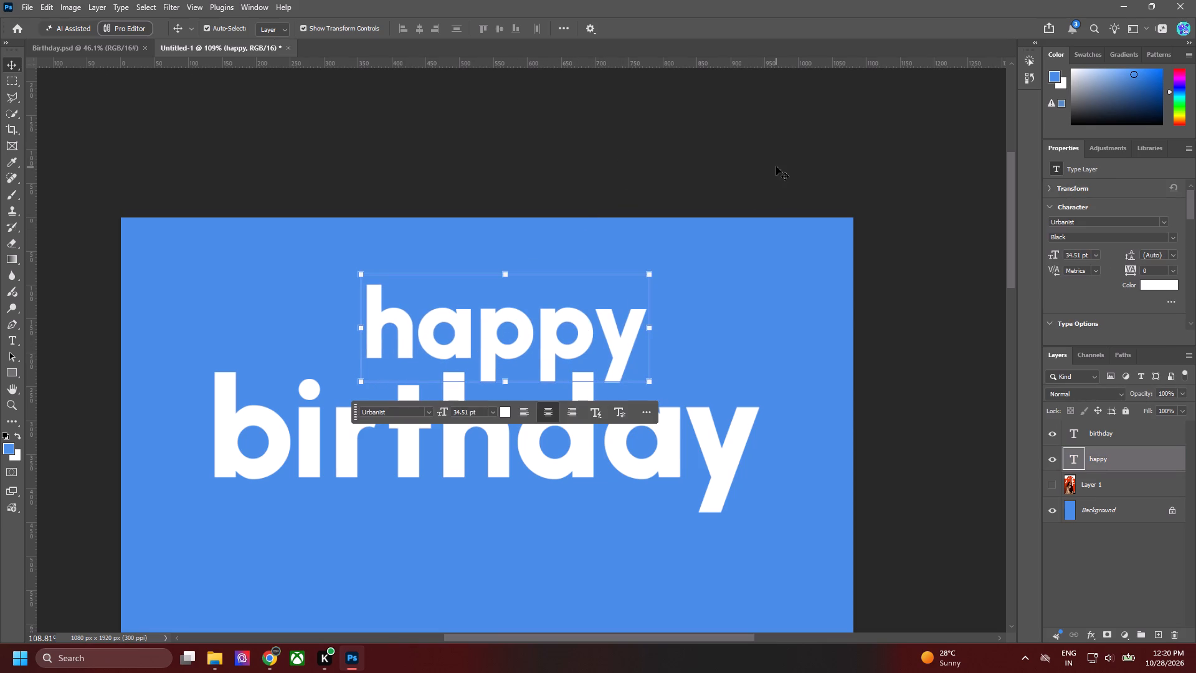
{"action": "left_click", "coordinate": [776, 166]}
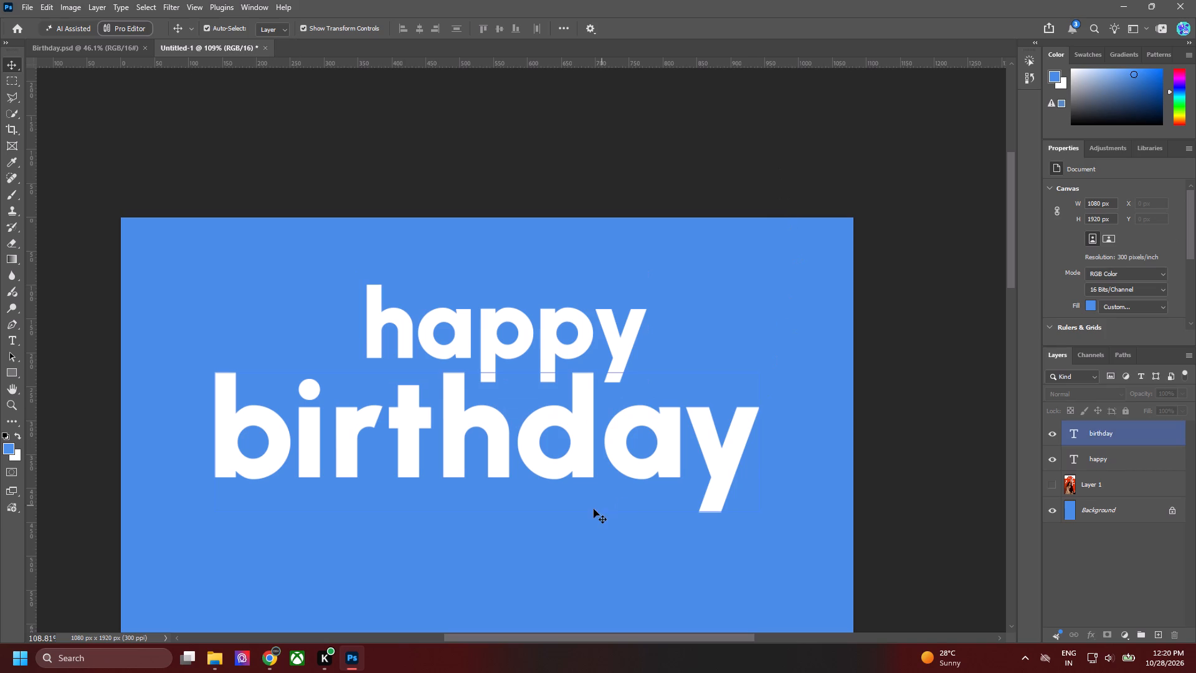
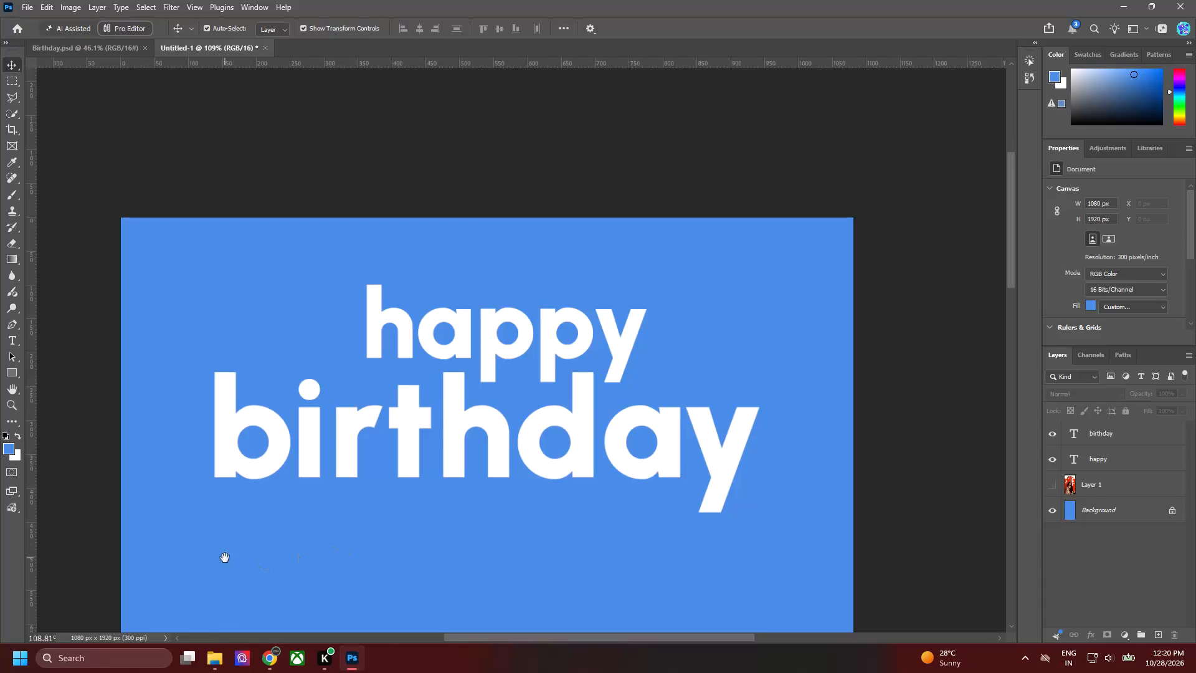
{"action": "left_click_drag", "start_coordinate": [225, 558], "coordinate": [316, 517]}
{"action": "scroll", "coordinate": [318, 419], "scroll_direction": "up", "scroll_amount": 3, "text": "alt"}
Switch to Chrome, search Pexels photos for "model", and look through the results for a suitable portrait.
{"action": "key", "text": "alt+Tab"}
{"action": "key", "text": "alt+Tab"}
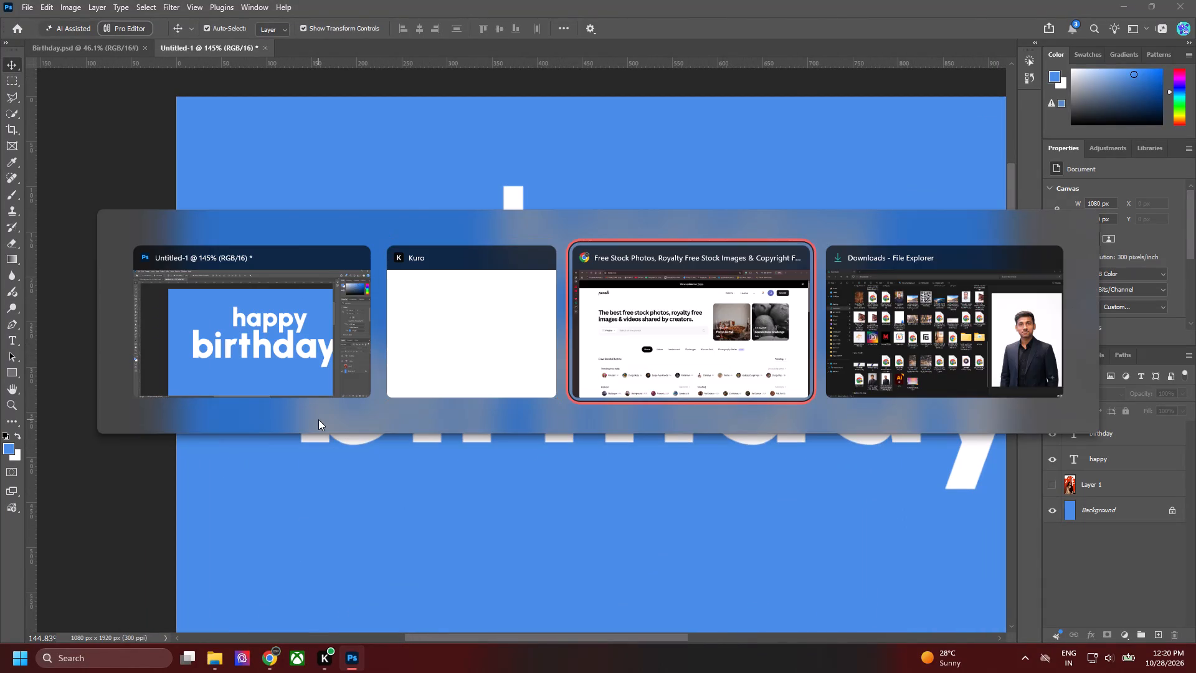
{"action": "left_click", "coordinate": [303, 308]}
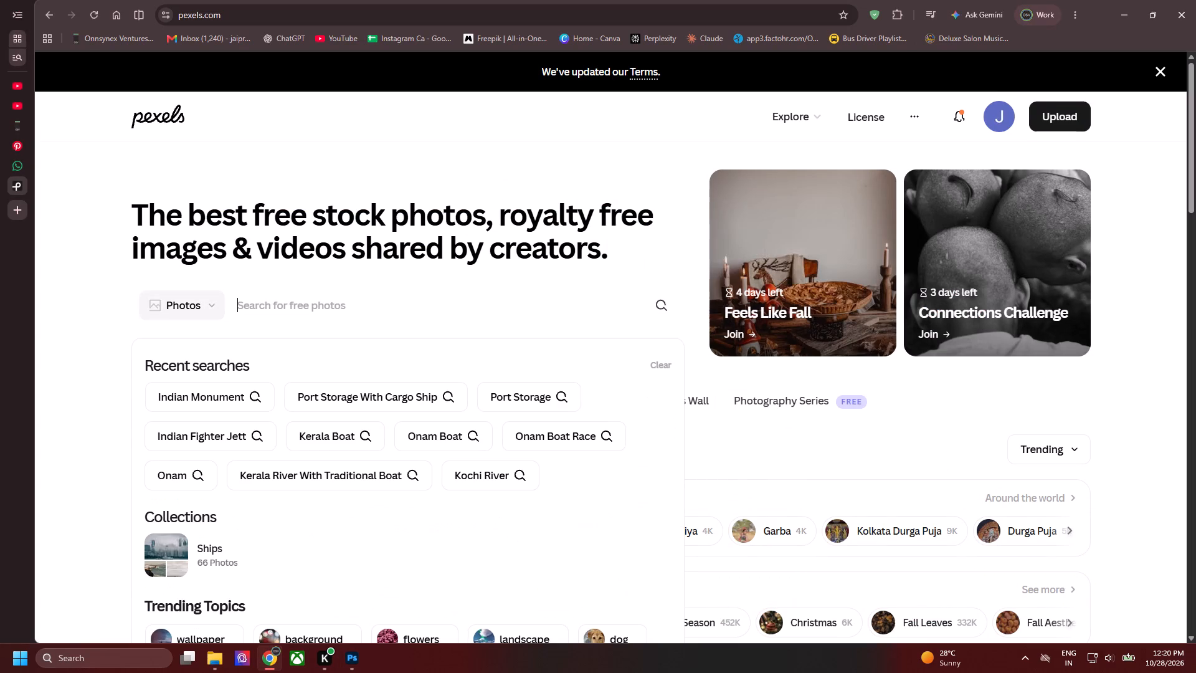
{"action": "type", "text": "model"}
{"action": "key", "text": "Return"}
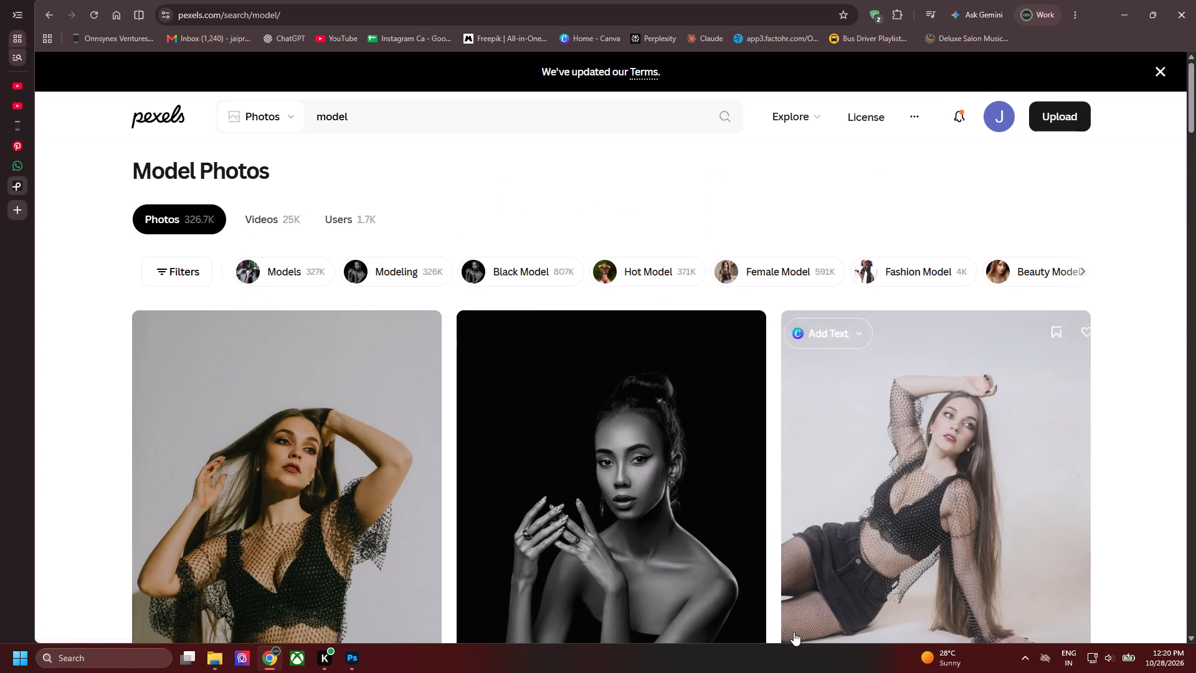
{"action": "scroll", "coordinate": [794, 632], "scroll_direction": "down", "scroll_amount": 5}
{"action": "scroll", "coordinate": [635, 236], "scroll_direction": "down", "scroll_amount": 6}
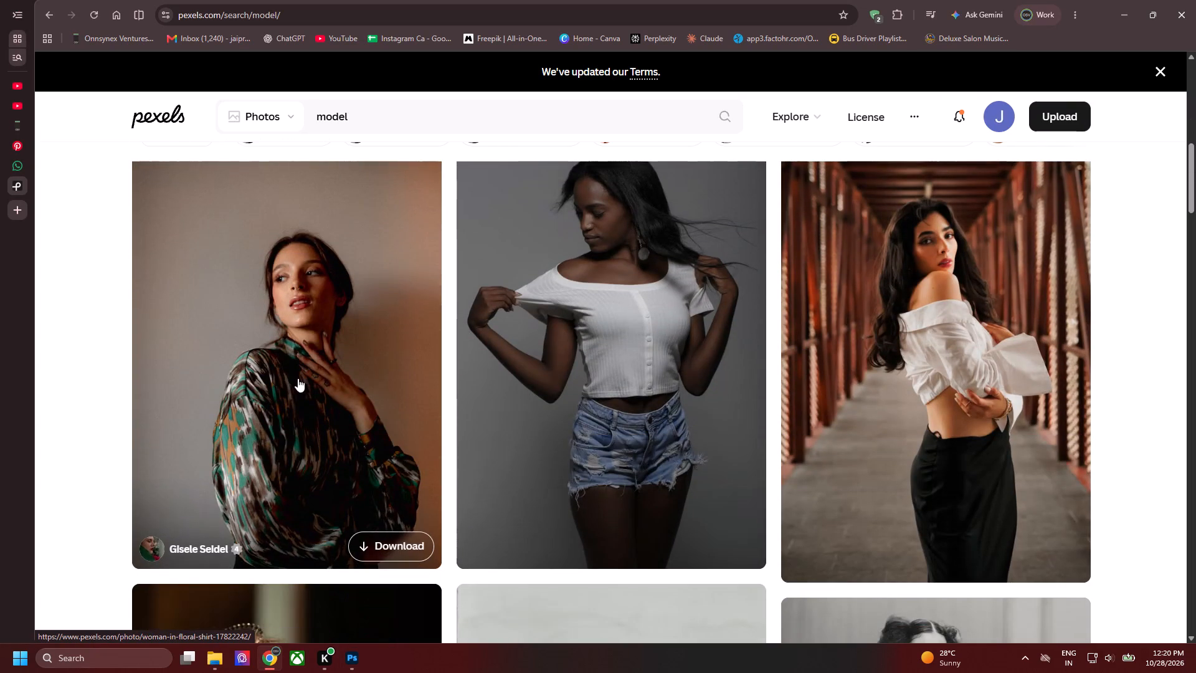
{"action": "scroll", "coordinate": [297, 378], "scroll_direction": "down", "scroll_amount": 8}
{"action": "scroll", "coordinate": [187, 343], "scroll_direction": "down", "scroll_amount": 6}
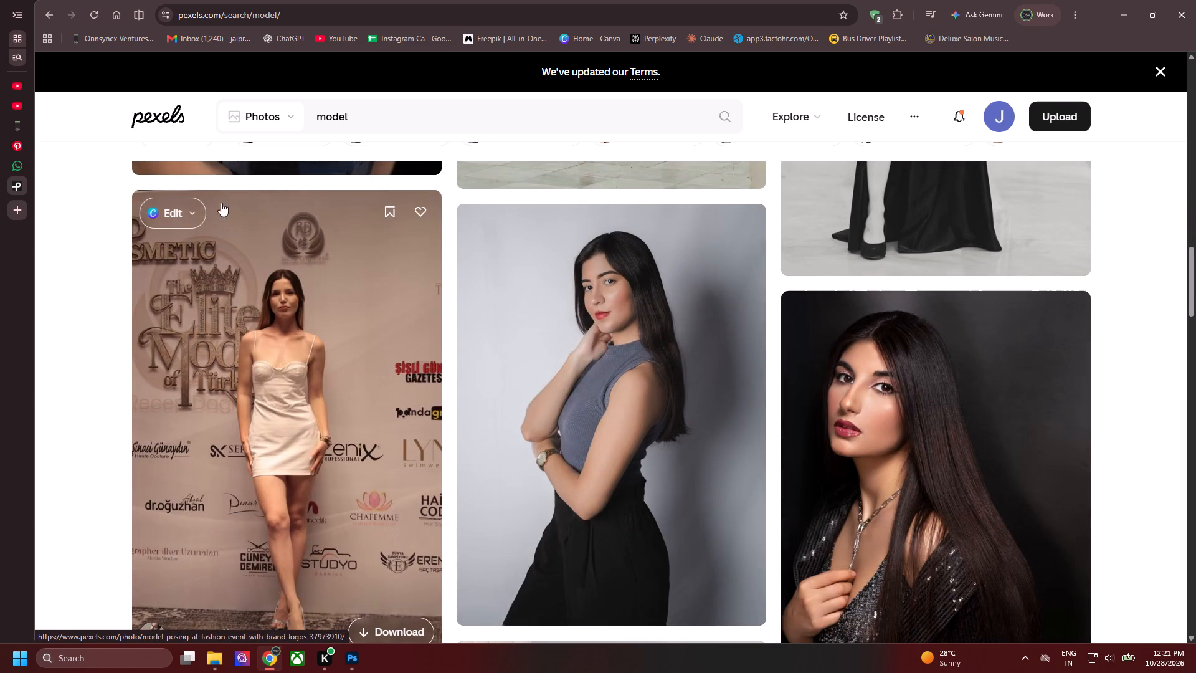
Search Pexels photos for "shoot" and look through the results for a suitable portrait.
{"action": "left_click_drag", "start_coordinate": [366, 110], "coordinate": [278, 110]}
{"action": "type", "text": "shoot"}
{"action": "key", "text": "Return"}
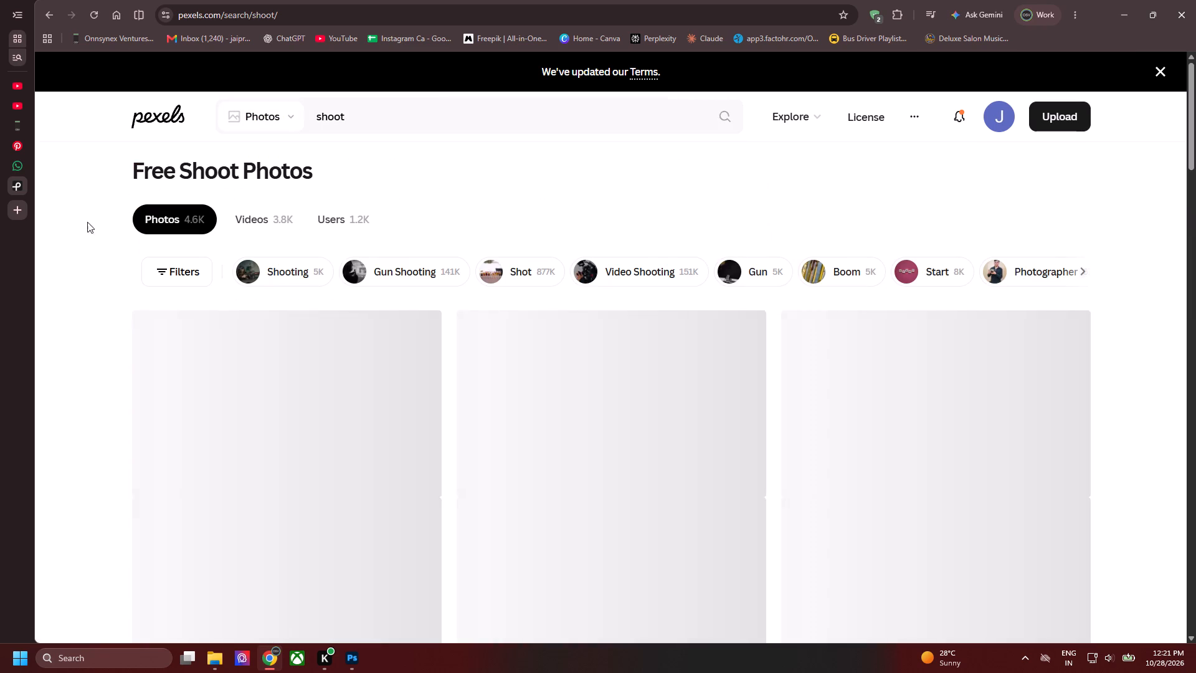
{"action": "scroll", "coordinate": [67, 300], "scroll_direction": "down", "scroll_amount": 13}
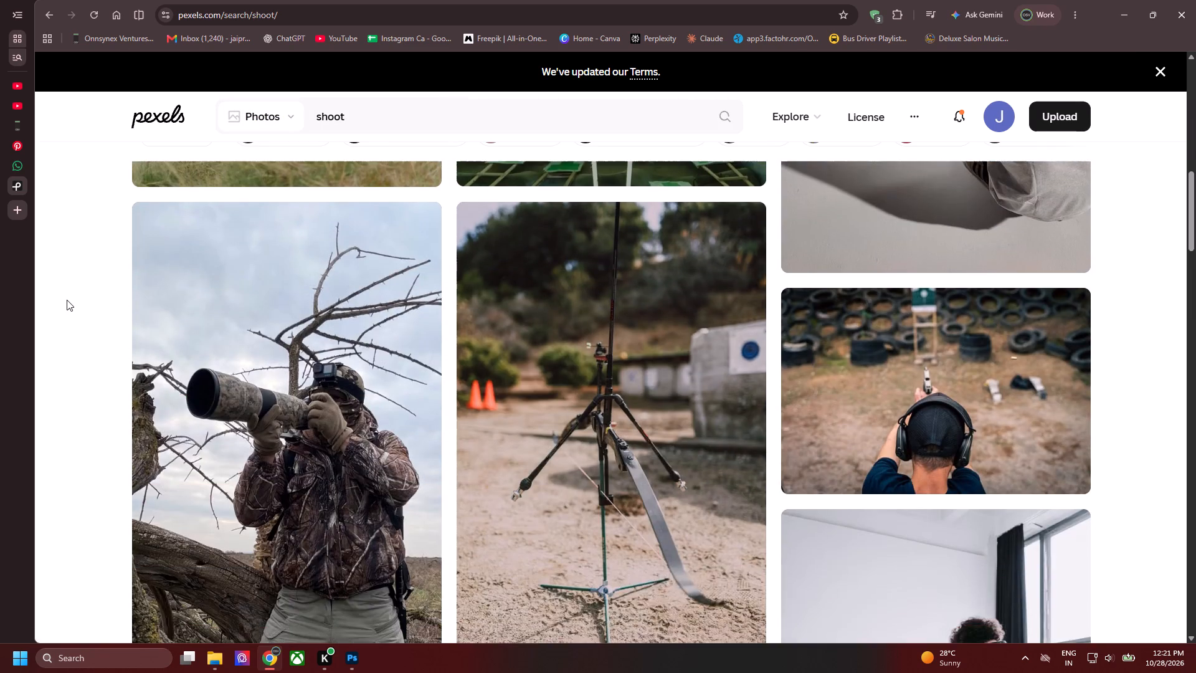
{"action": "scroll", "coordinate": [67, 300], "scroll_direction": "down", "scroll_amount": 17}
{"action": "scroll", "coordinate": [321, 136], "scroll_direction": "down", "scroll_amount": 4}
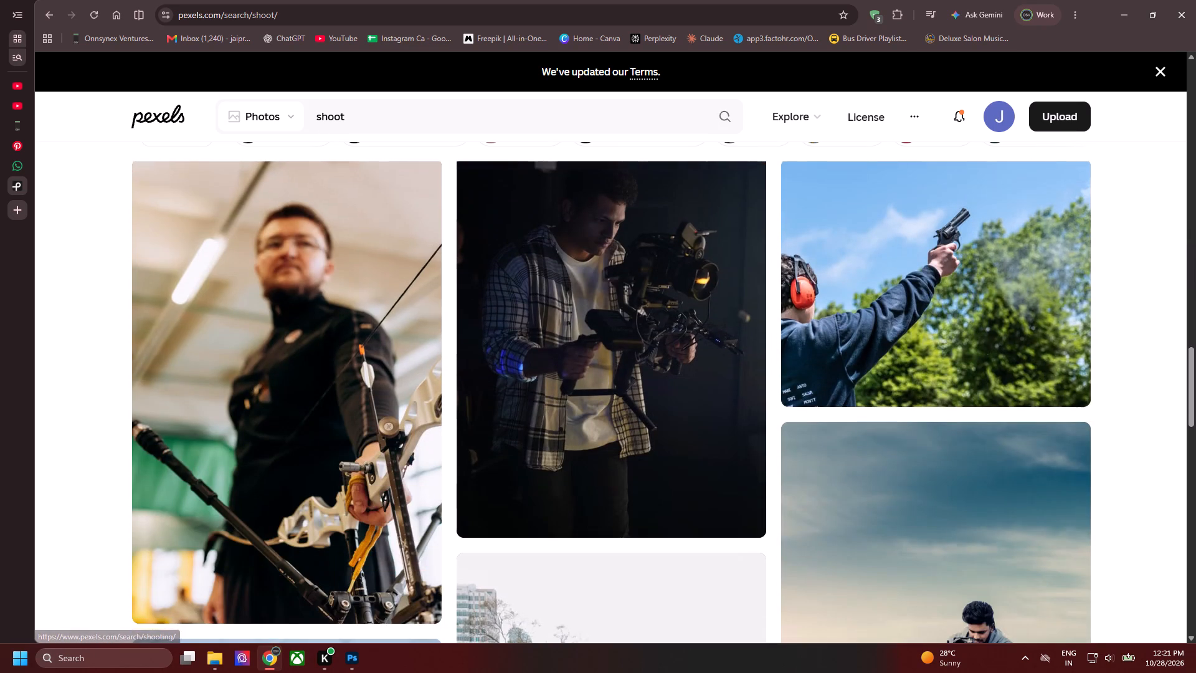
Search Pexels photos for "corporate shoot".
{"action": "left_click", "coordinate": [314, 118]}
{"action": "type", "text": "corporate"}
{"action": "key", "text": "space"}
{"action": "key", "text": "Return"}
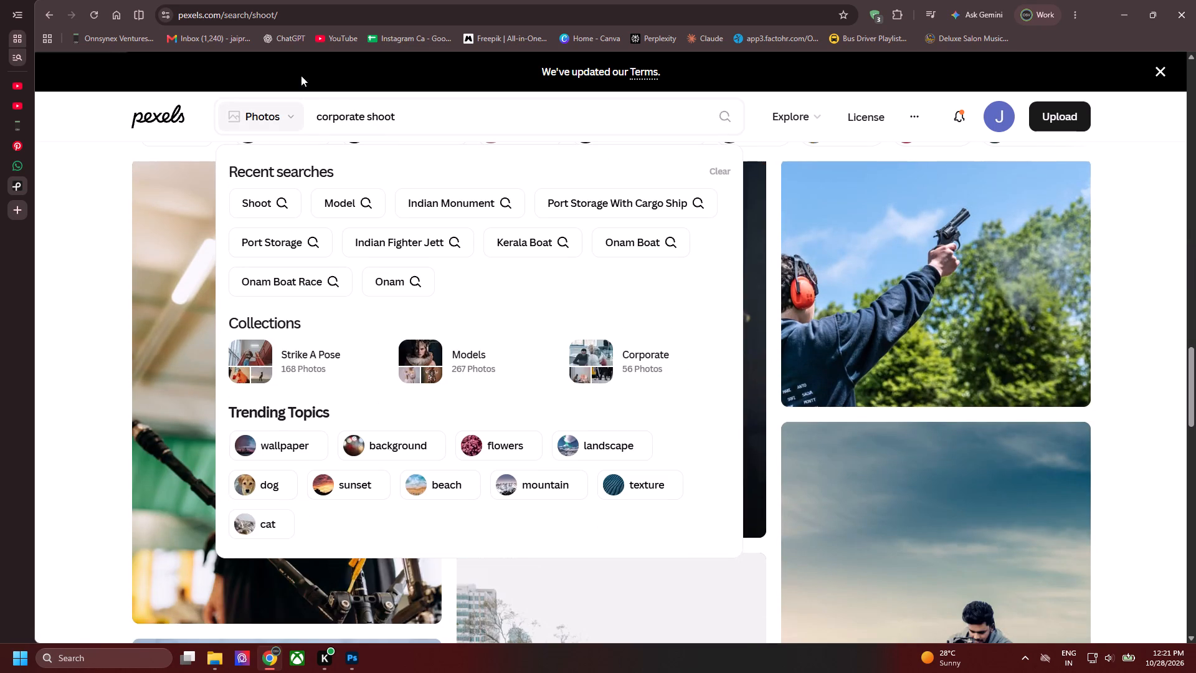
{"action": "left_click", "coordinate": [113, 297]}
Browse the corporate shoot photos for a portrait of a person in formal wear suitable for the birthday poster.
{"action": "scroll", "coordinate": [113, 297], "scroll_direction": "down", "scroll_amount": 1}
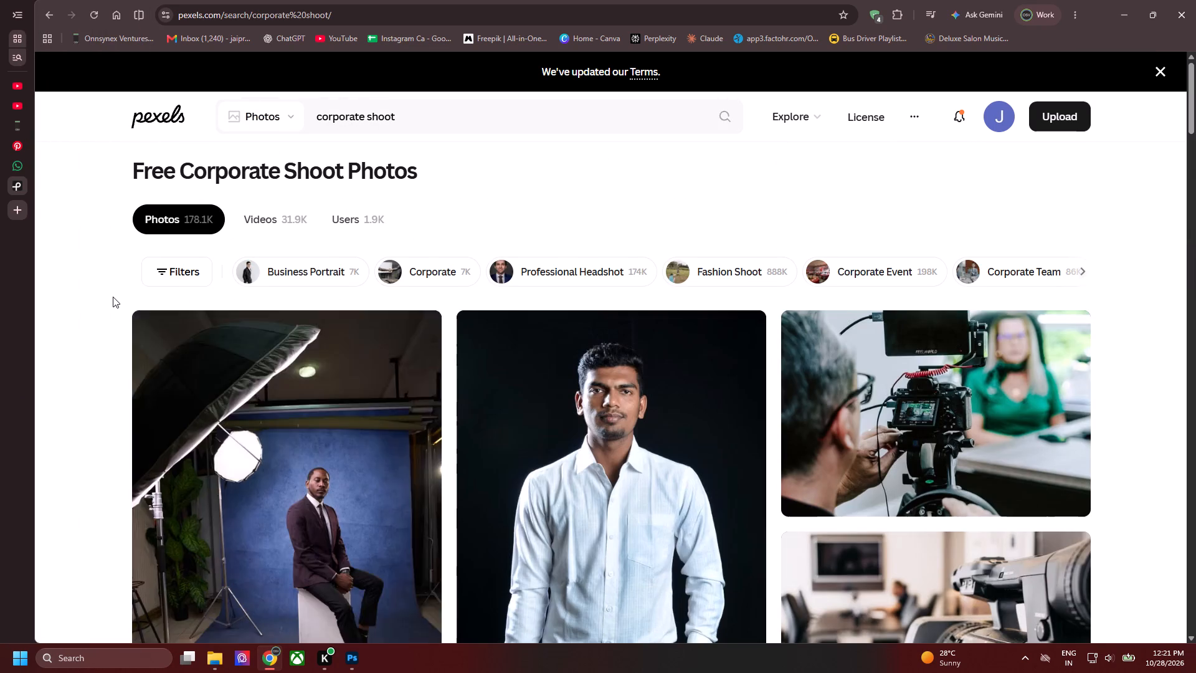
{"action": "scroll", "coordinate": [113, 297], "scroll_direction": "down", "scroll_amount": 10}
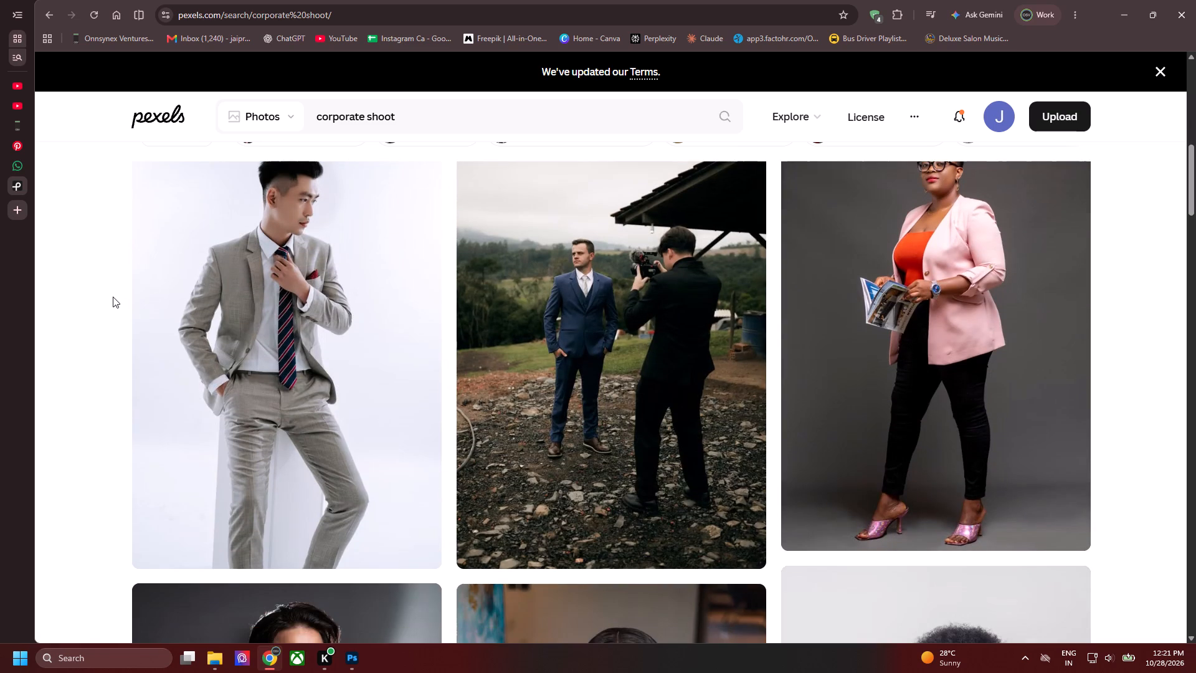
{"action": "scroll", "coordinate": [113, 297], "scroll_direction": "down", "scroll_amount": 11}
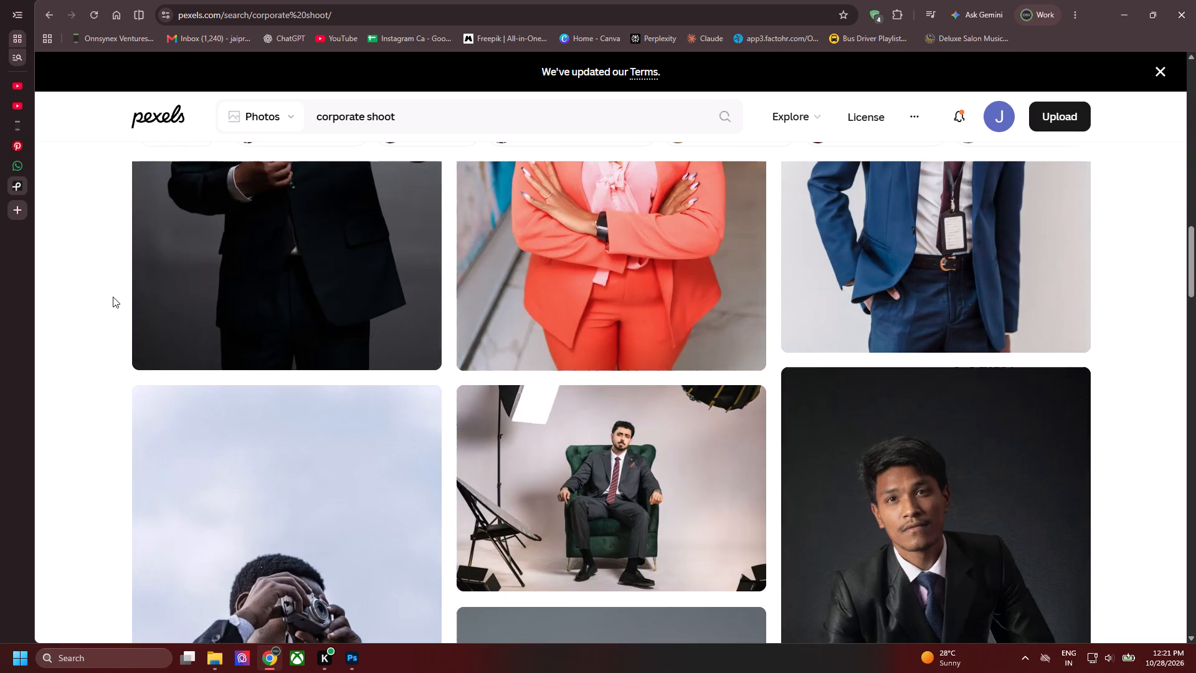
{"action": "scroll", "coordinate": [113, 297], "scroll_direction": "down", "scroll_amount": 13}
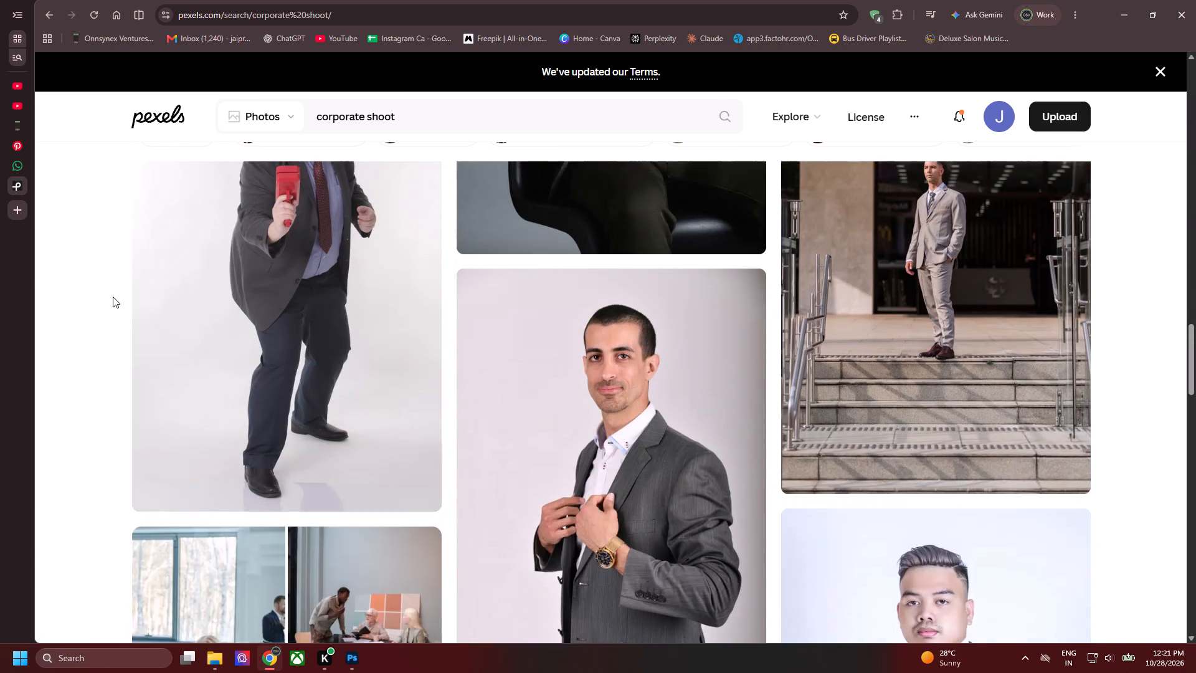
{"action": "scroll", "coordinate": [113, 297], "scroll_direction": "down", "scroll_amount": 10}
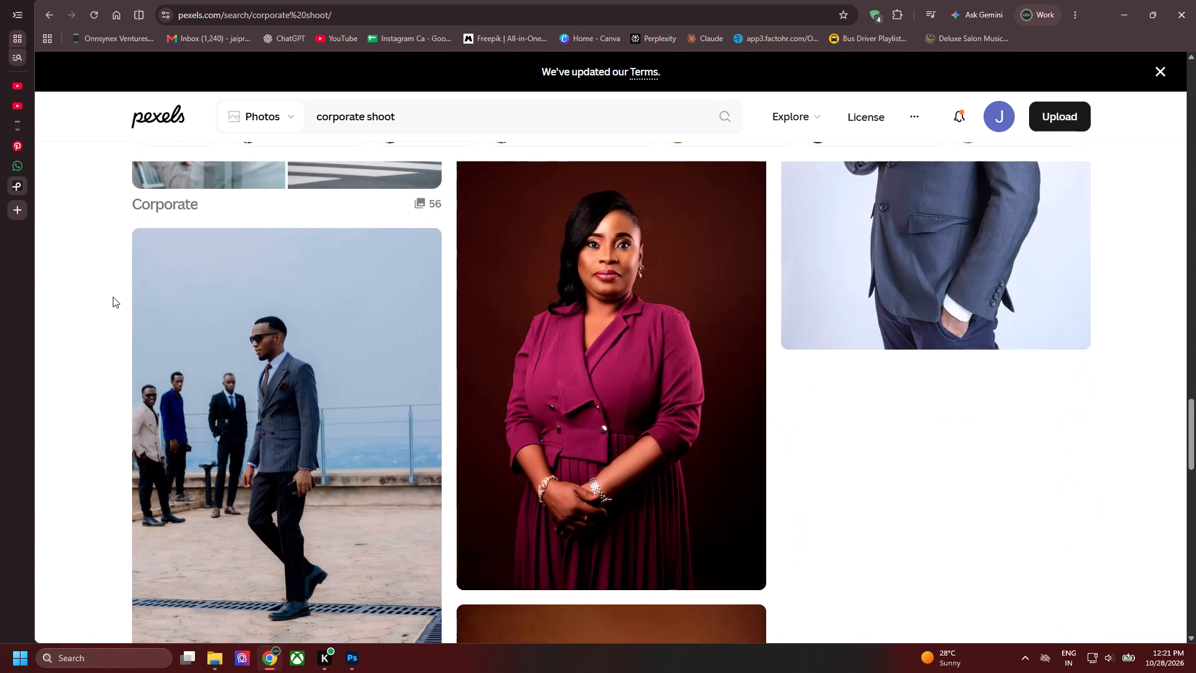
{"action": "scroll", "coordinate": [113, 297], "scroll_direction": "down", "scroll_amount": 14}
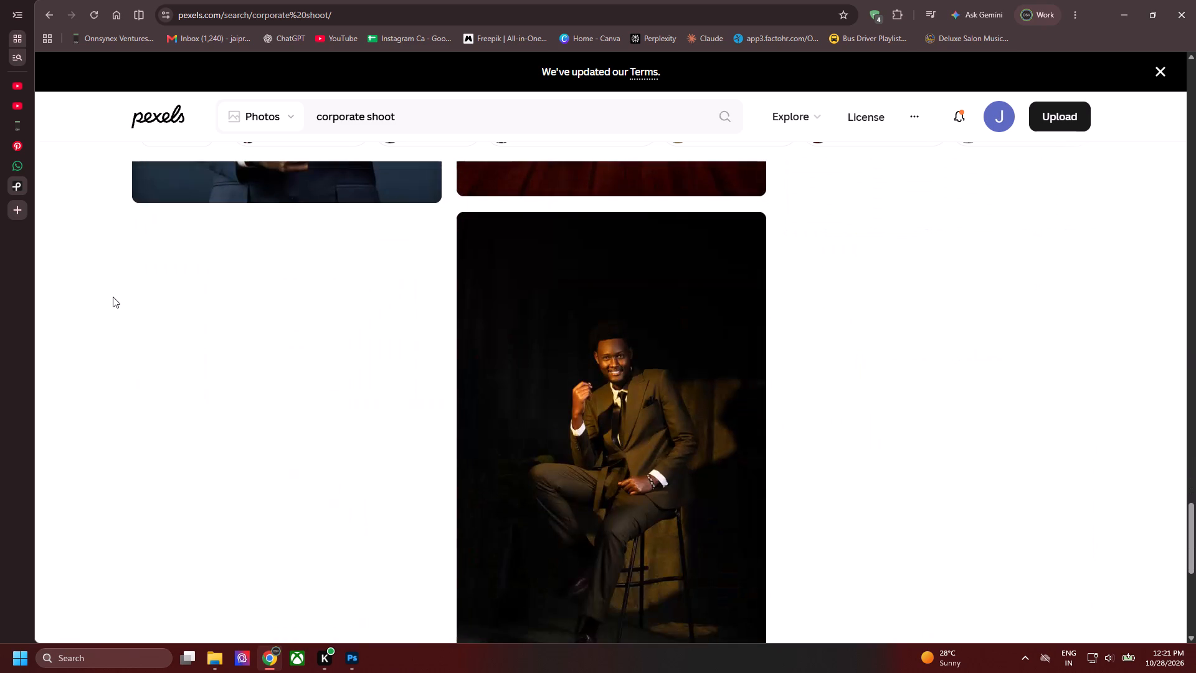
{"action": "scroll", "coordinate": [113, 297], "scroll_direction": "down", "scroll_amount": 9}
{"action": "scroll", "coordinate": [113, 297], "scroll_direction": "up", "scroll_amount": 3}
{"action": "scroll", "coordinate": [113, 297], "scroll_direction": "down", "scroll_amount": 1}
{"action": "scroll", "coordinate": [113, 297], "scroll_direction": "up", "scroll_amount": 4}
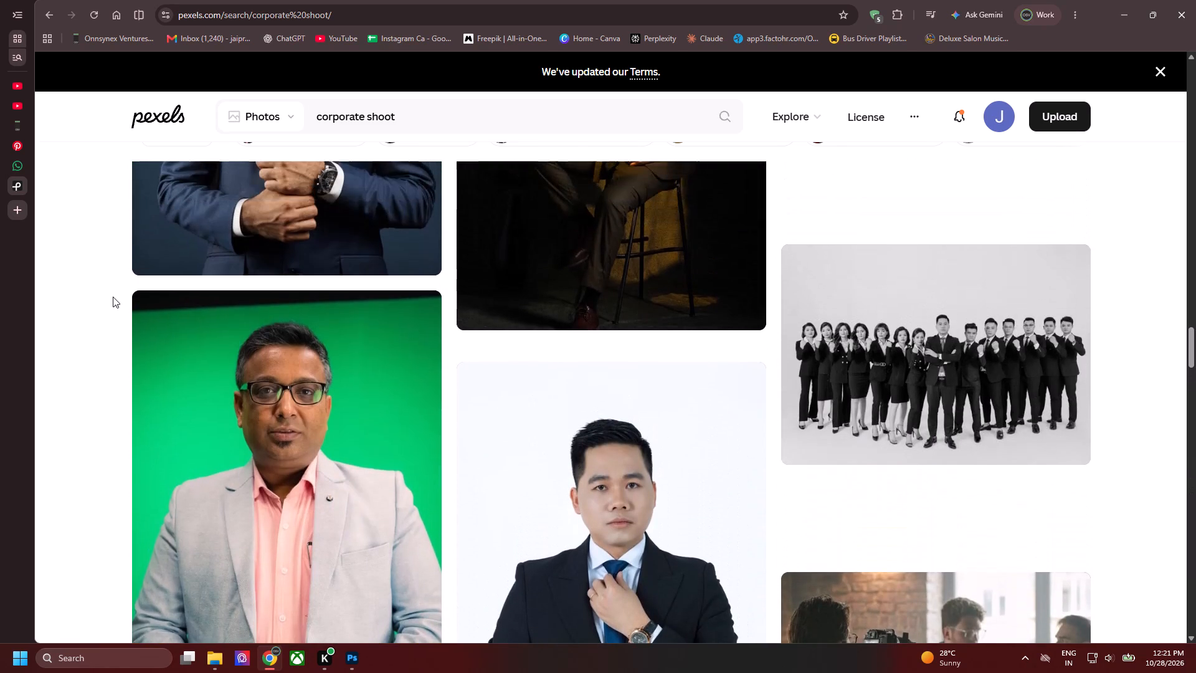
{"action": "scroll", "coordinate": [113, 297], "scroll_direction": "down", "scroll_amount": 14}
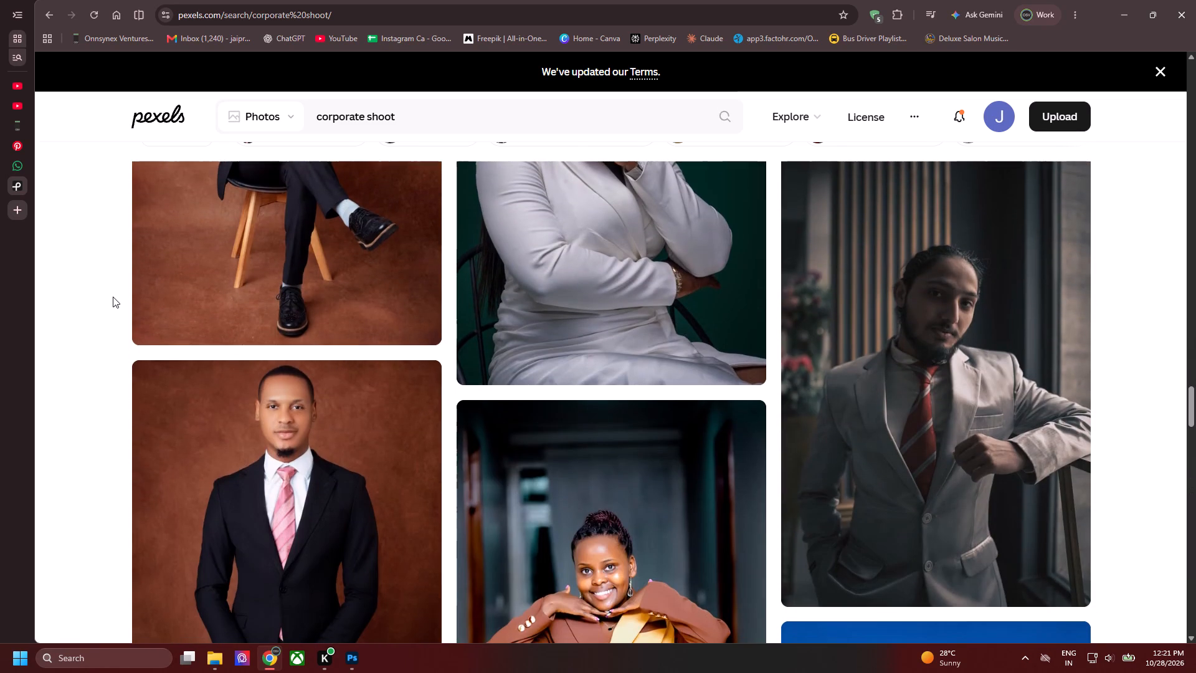
{"action": "scroll", "coordinate": [113, 297], "scroll_direction": "down", "scroll_amount": 5}
{"action": "scroll", "coordinate": [113, 297], "scroll_direction": "up", "scroll_amount": 1}
{"action": "scroll", "coordinate": [113, 297], "scroll_direction": "down", "scroll_amount": 4}
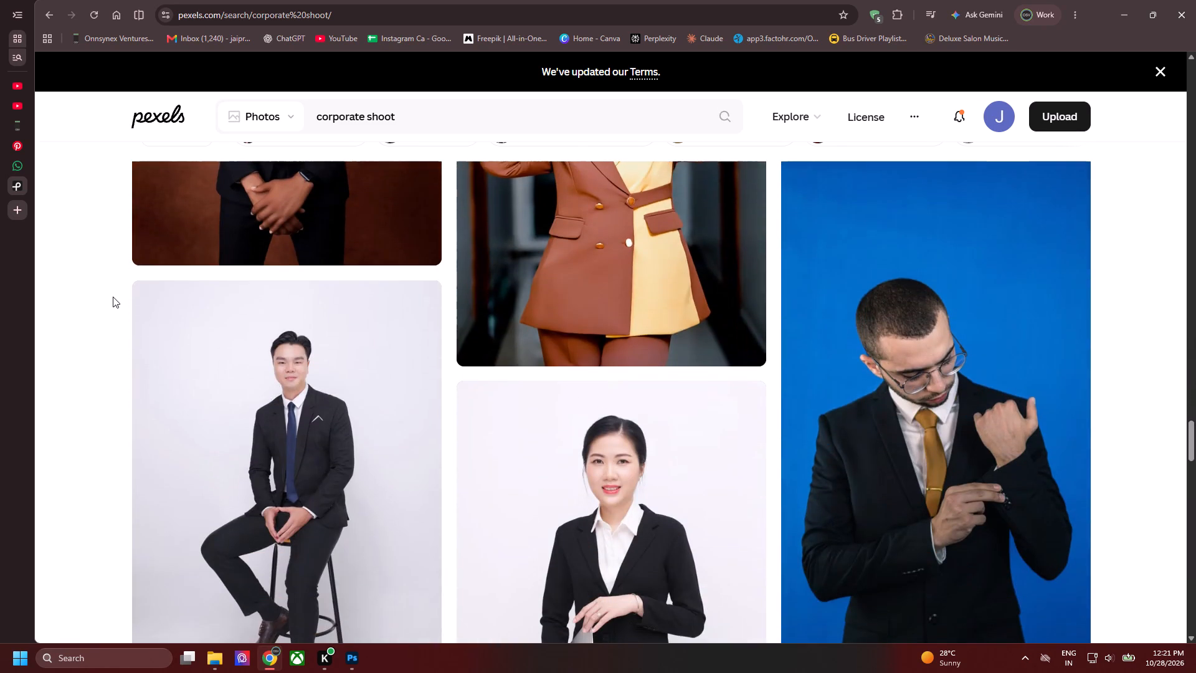
{"action": "scroll", "coordinate": [113, 297], "scroll_direction": "down", "scroll_amount": 7}
{"action": "scroll", "coordinate": [113, 297], "scroll_direction": "up", "scroll_amount": 8}
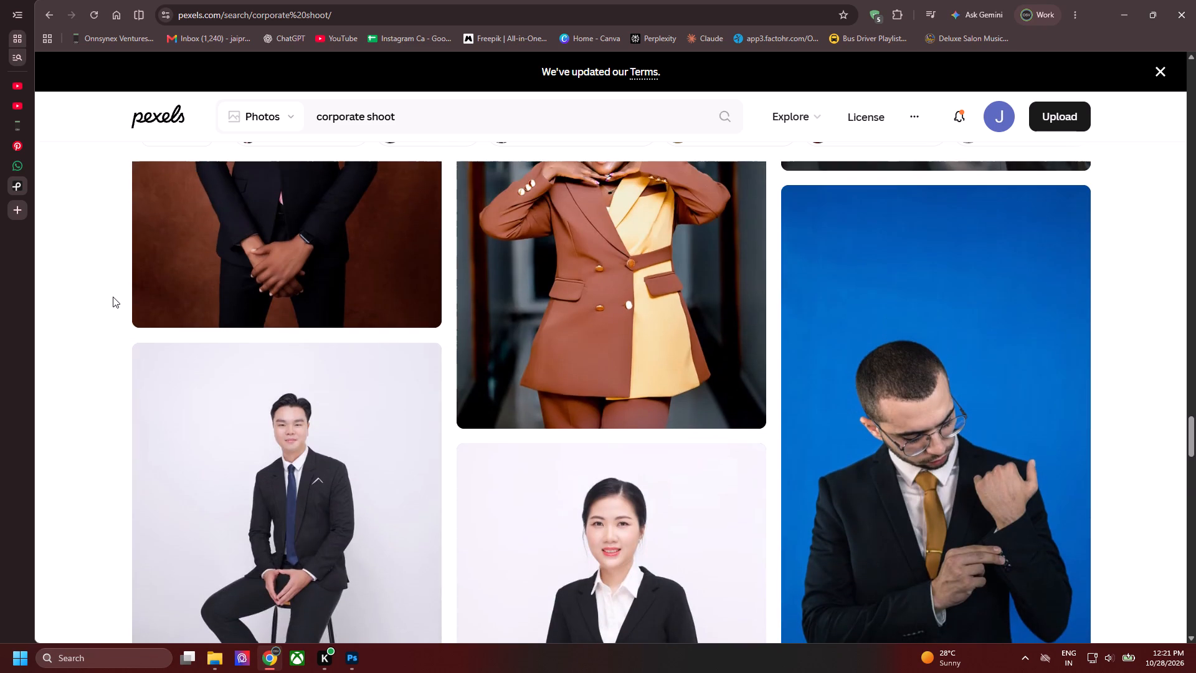
{"action": "scroll", "coordinate": [113, 297], "scroll_direction": "down", "scroll_amount": 12}
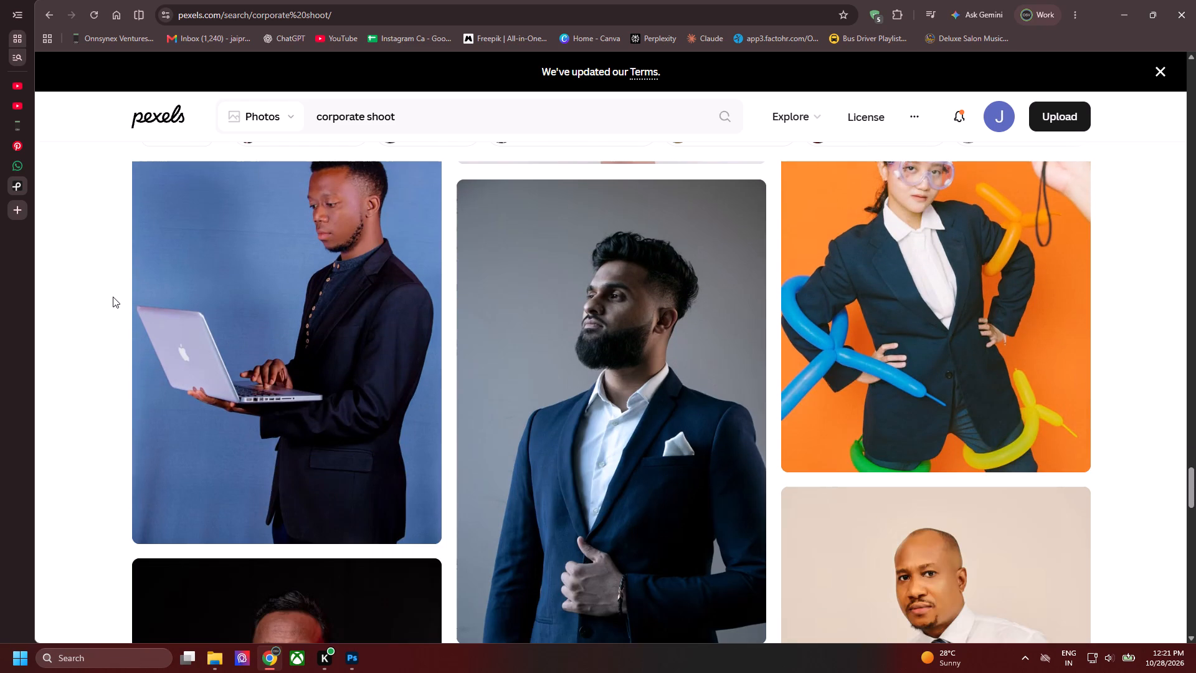
{"action": "scroll", "coordinate": [113, 297], "scroll_direction": "down", "scroll_amount": 9}
{"action": "scroll", "coordinate": [113, 297], "scroll_direction": "up", "scroll_amount": 4}
{"action": "scroll", "coordinate": [113, 297], "scroll_direction": "down", "scroll_amount": 2}
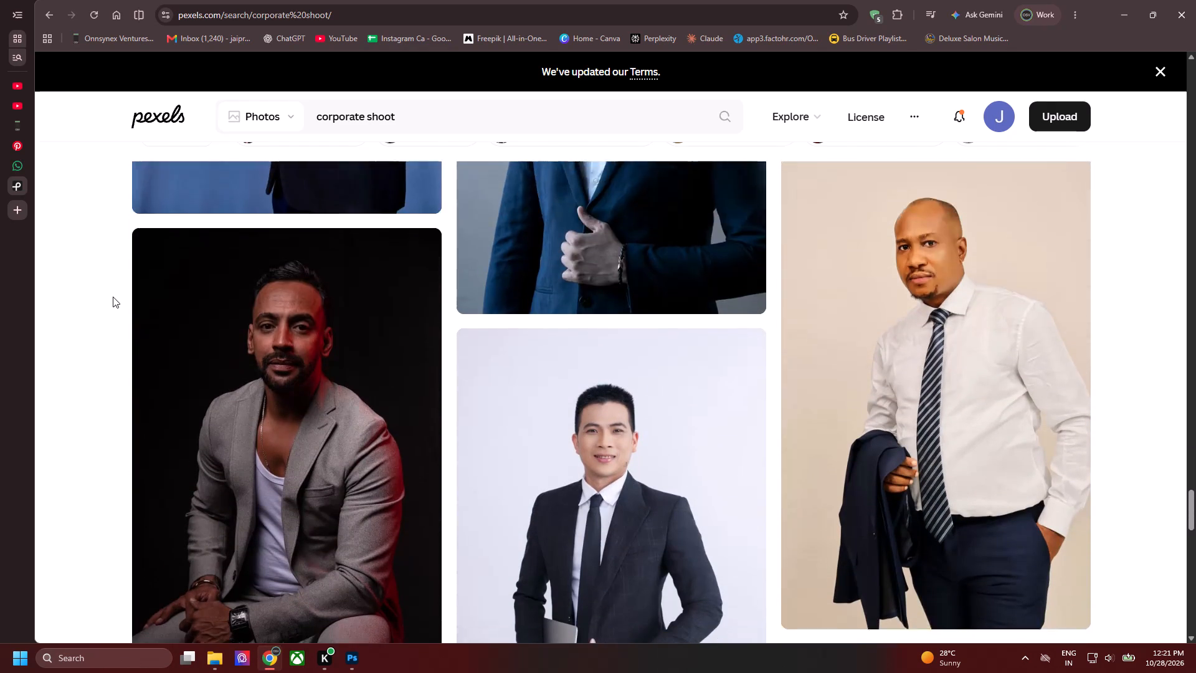
{"action": "scroll", "coordinate": [113, 297], "scroll_direction": "down", "scroll_amount": 6}
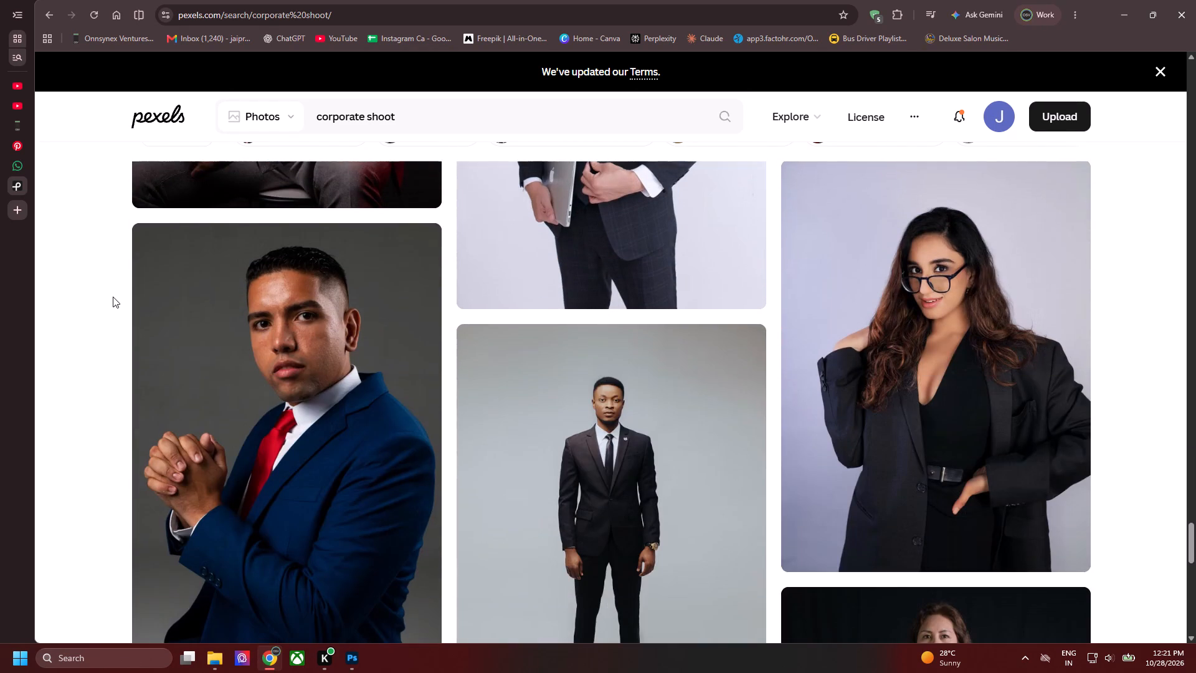
{"action": "scroll", "coordinate": [113, 297], "scroll_direction": "down", "scroll_amount": 12}
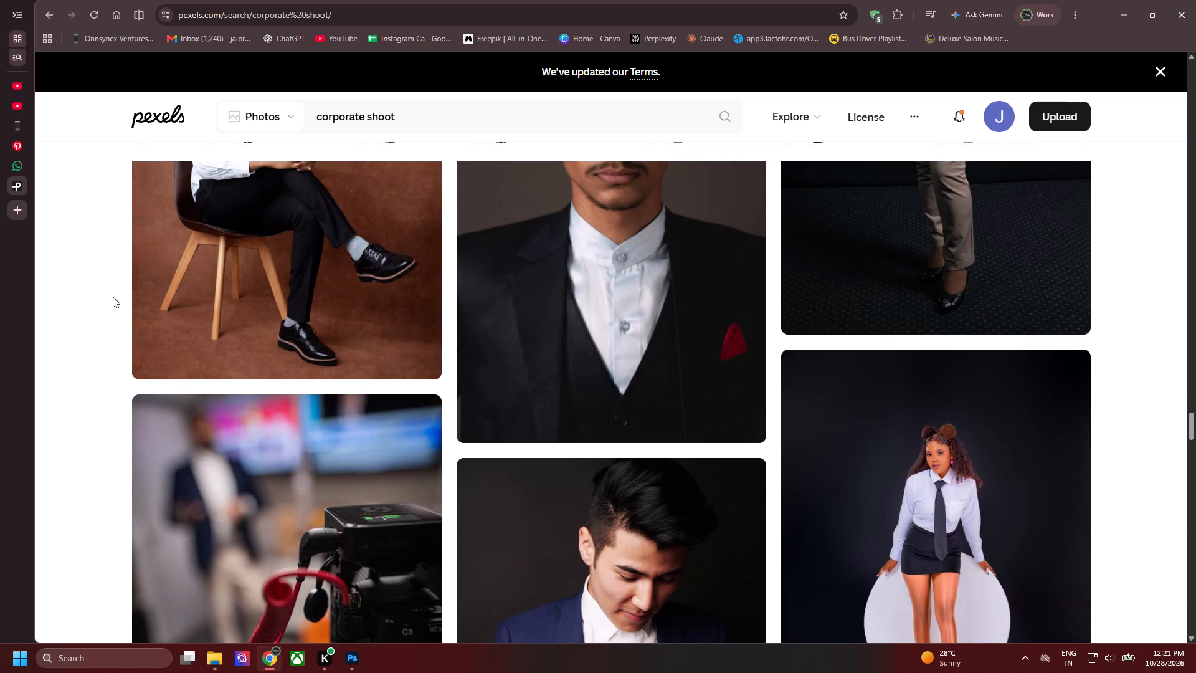
{"action": "scroll", "coordinate": [113, 297], "scroll_direction": "down", "scroll_amount": 11}
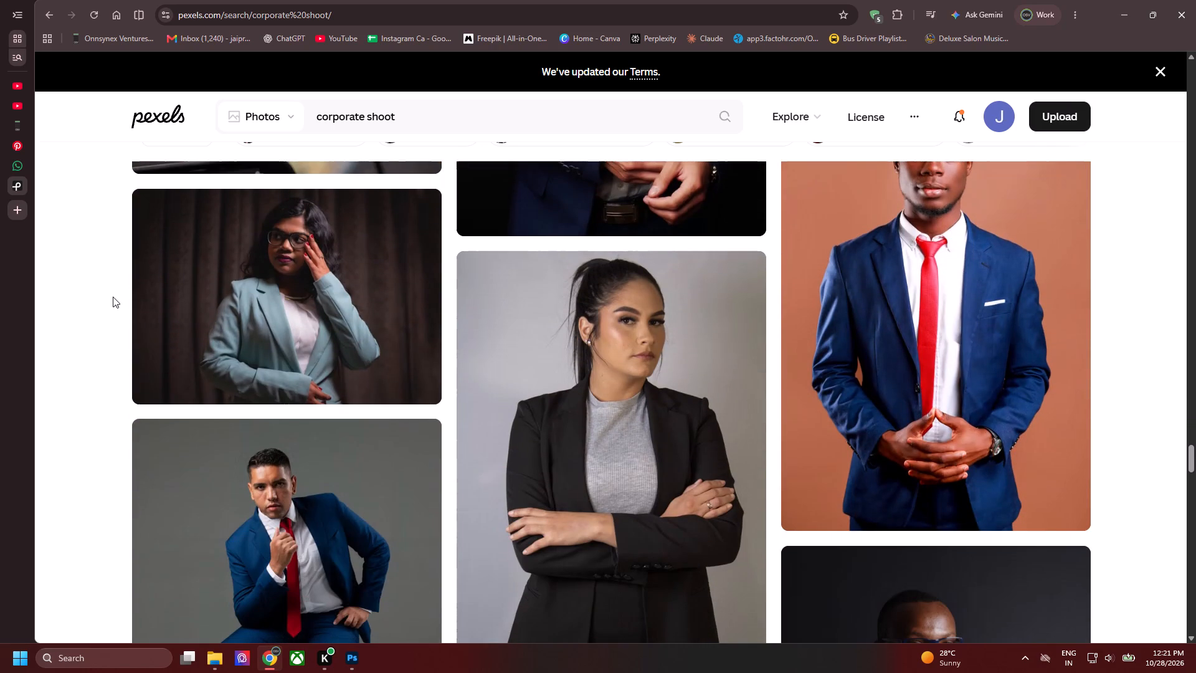
{"action": "scroll", "coordinate": [113, 297], "scroll_direction": "down", "scroll_amount": 12}
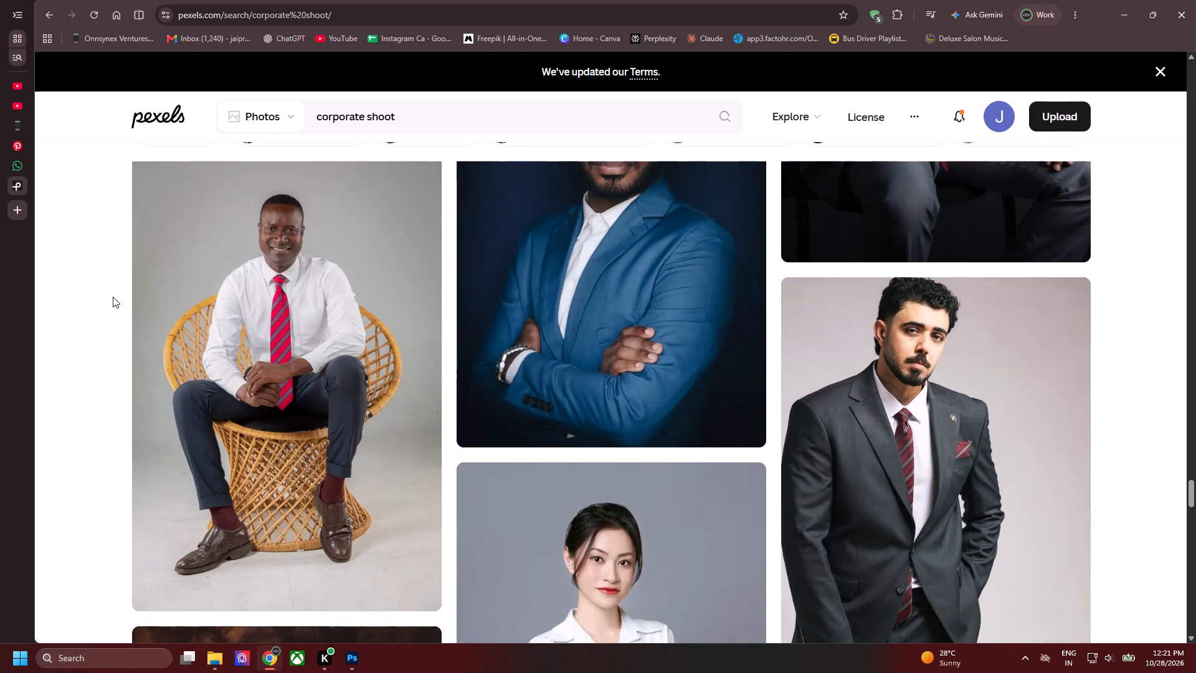
{"action": "scroll", "coordinate": [113, 297], "scroll_direction": "down", "scroll_amount": 3}
{"action": "left_click", "coordinate": [113, 297]}
{"action": "scroll", "coordinate": [113, 297], "scroll_direction": "down", "scroll_amount": 4}
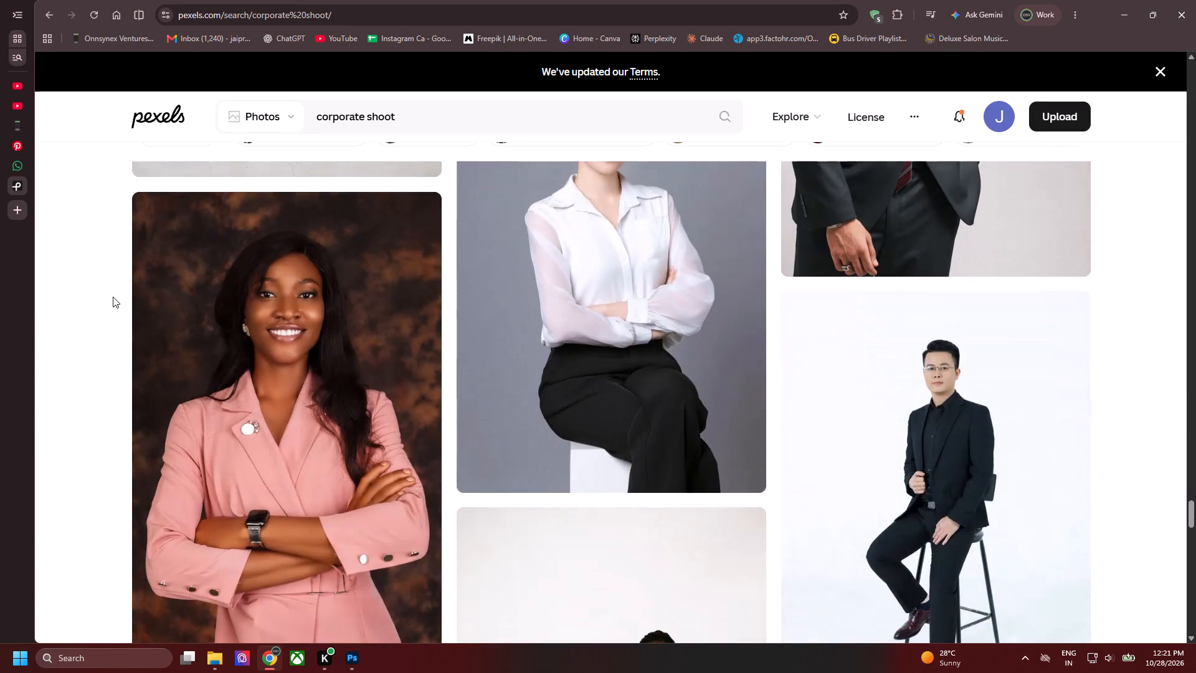
{"action": "scroll", "coordinate": [113, 297], "scroll_direction": "down", "scroll_amount": 7}
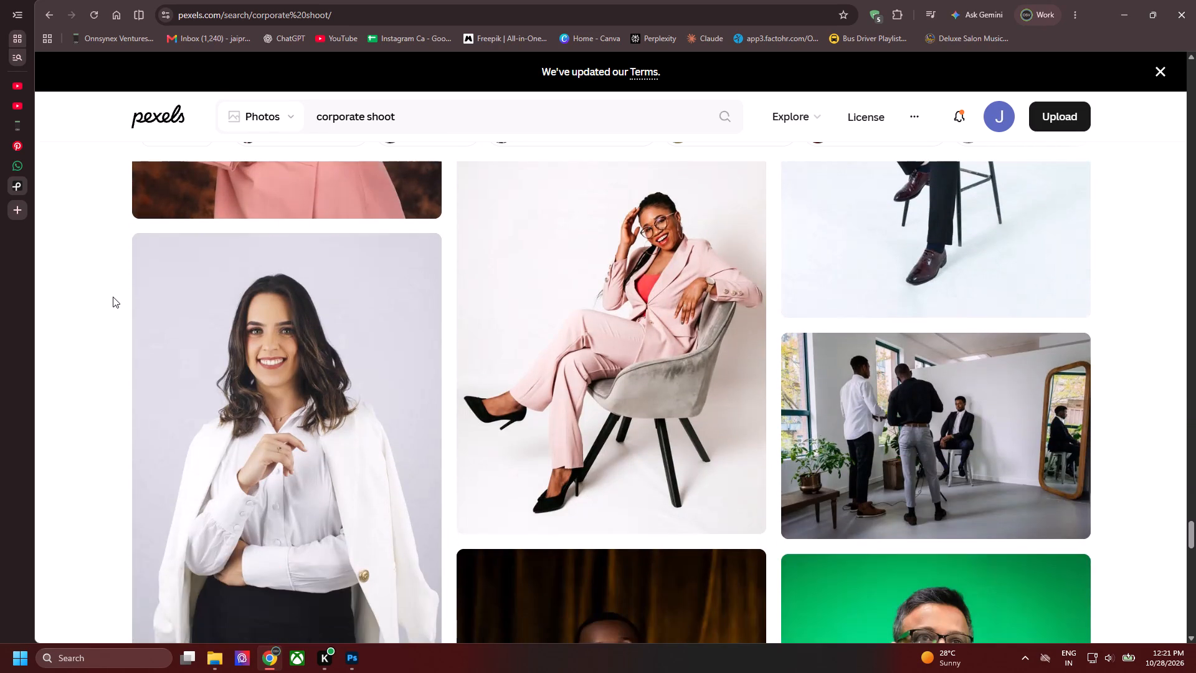
{"action": "scroll", "coordinate": [113, 297], "scroll_direction": "down", "scroll_amount": 9}
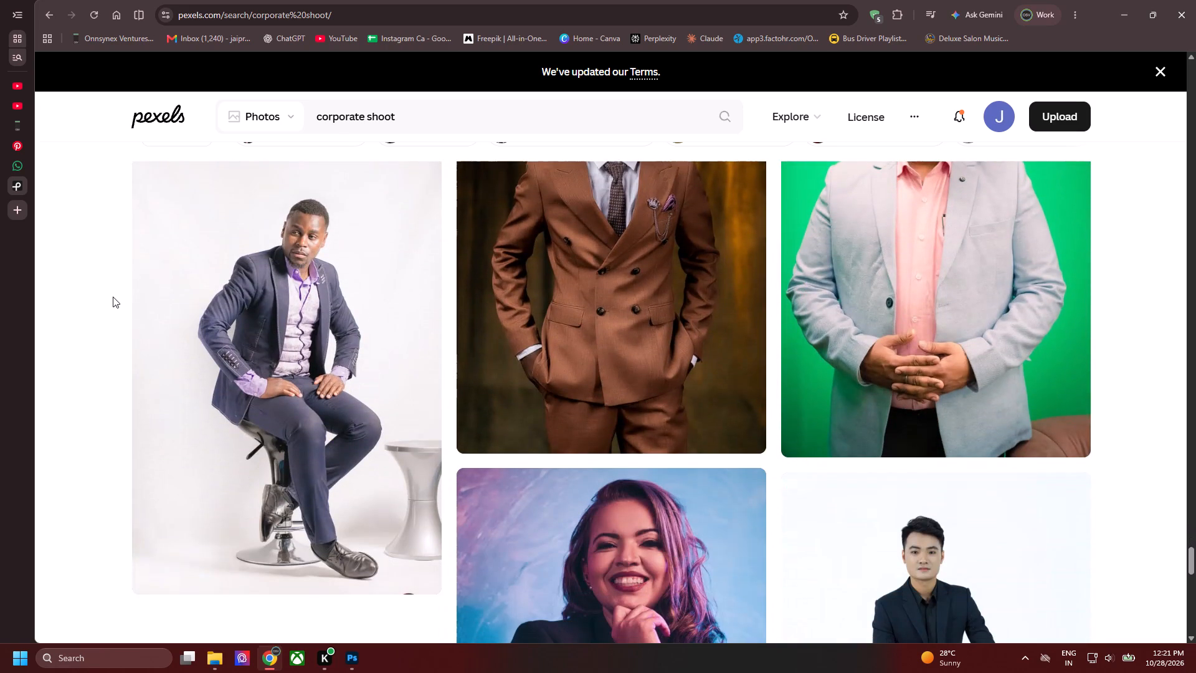
{"action": "scroll", "coordinate": [113, 297], "scroll_direction": "down", "scroll_amount": 7}
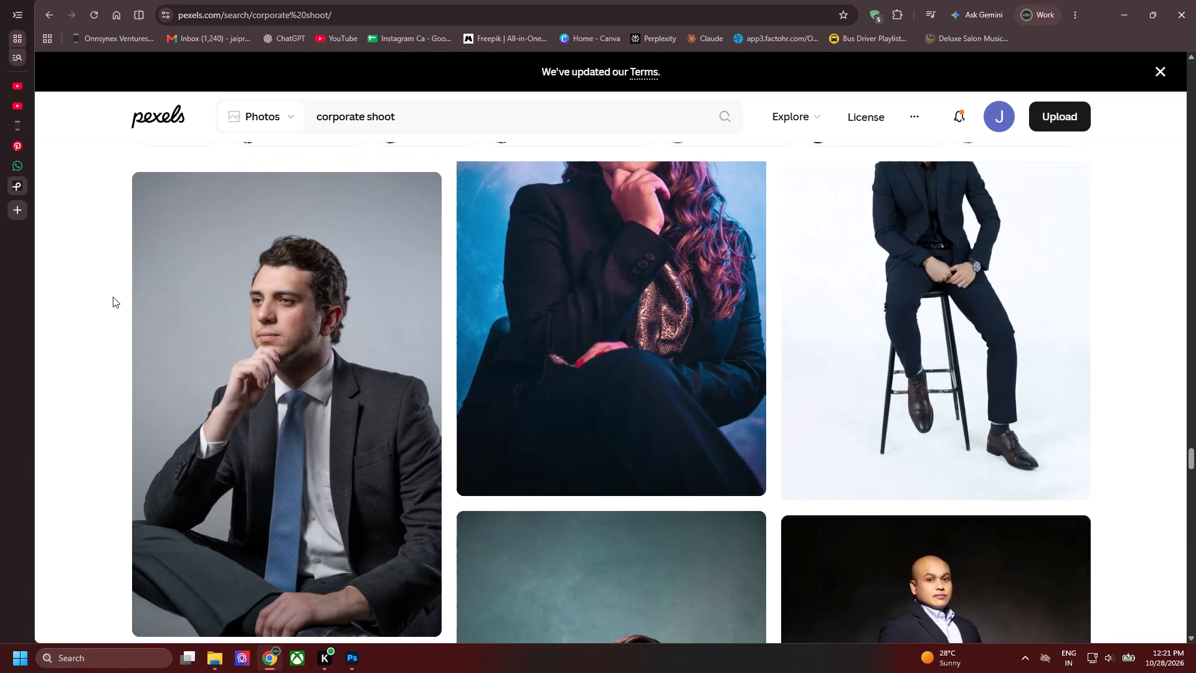
{"action": "scroll", "coordinate": [113, 297], "scroll_direction": "down", "scroll_amount": 7}
{"action": "scroll", "coordinate": [113, 297], "scroll_direction": "up", "scroll_amount": 6}
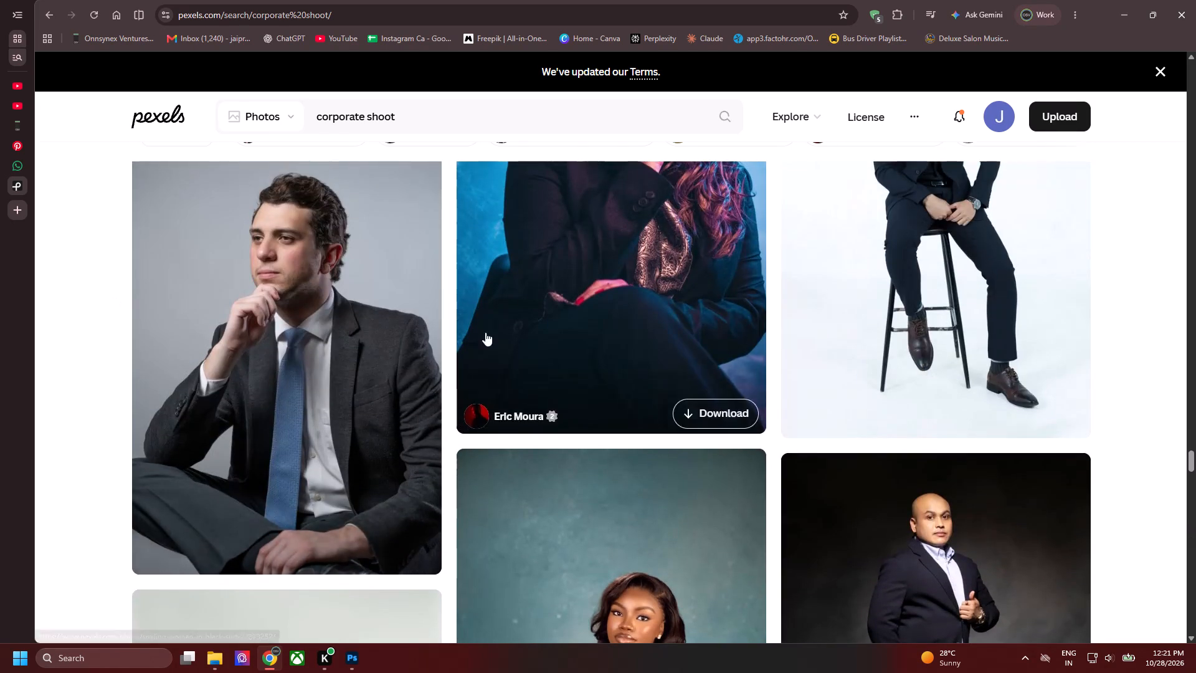
Download the thoughtful-pose portrait of the seated man in a dark suit and blue tie at Large 1920x2880, saving it in Downloads.
{"action": "left_click", "coordinate": [415, 298]}
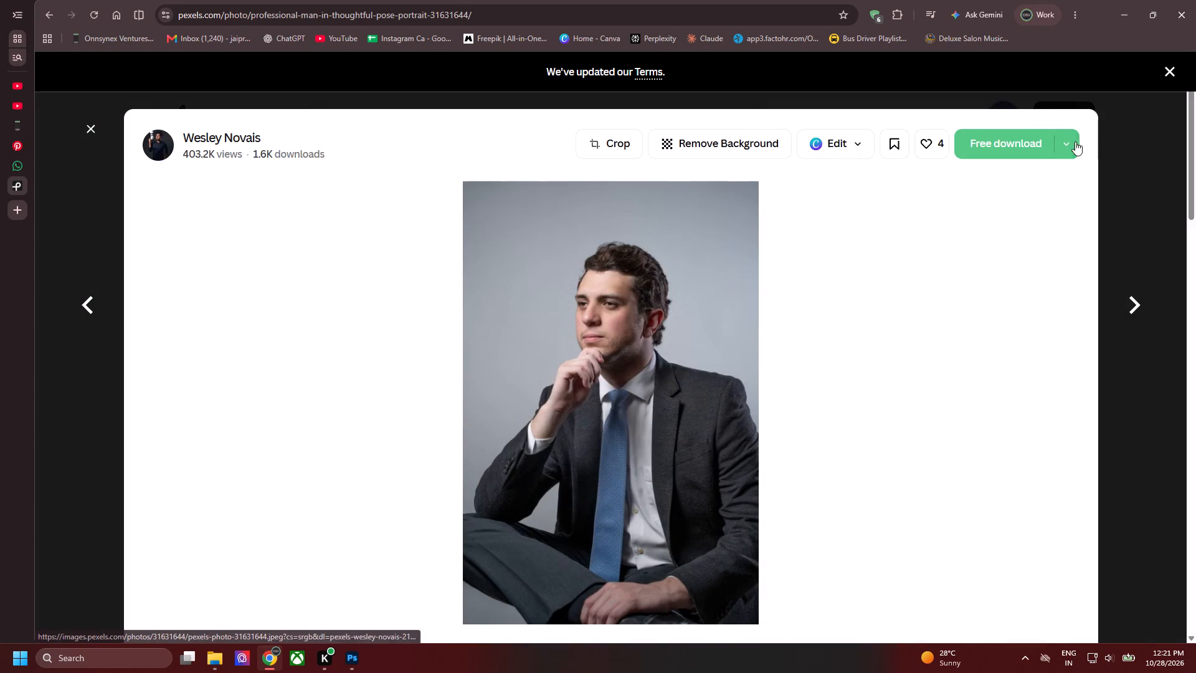
{"action": "left_click", "coordinate": [1075, 141]}
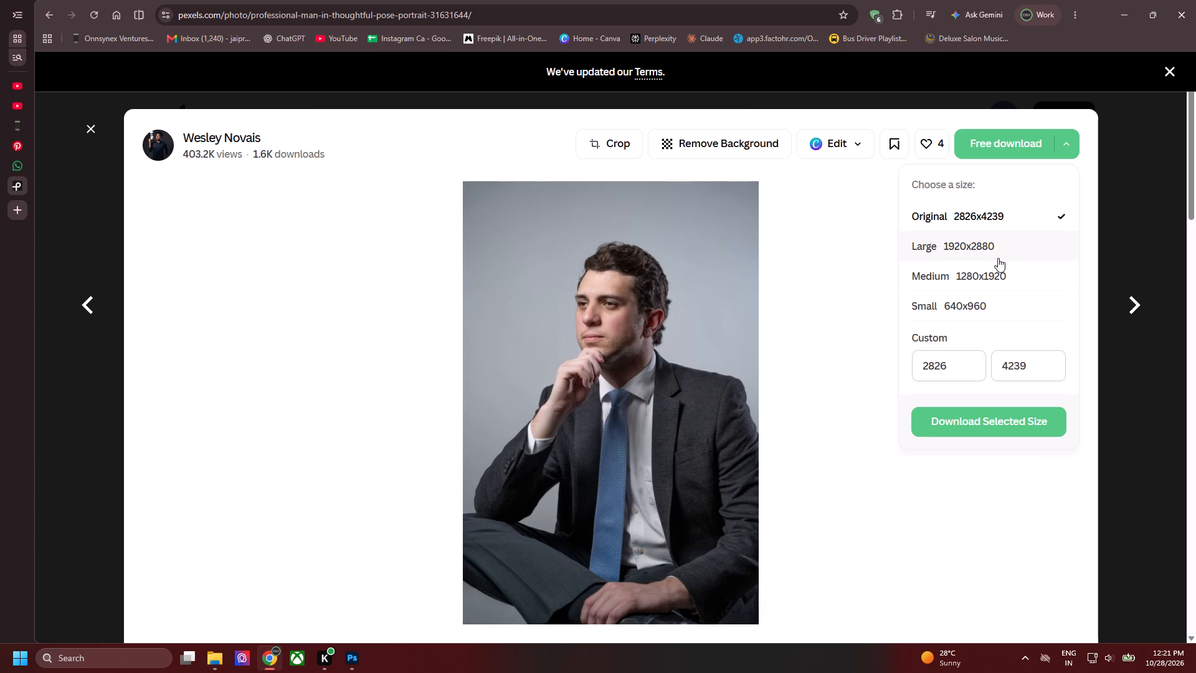
{"action": "left_click", "coordinate": [998, 245]}
{"action": "left_click", "coordinate": [969, 388]}
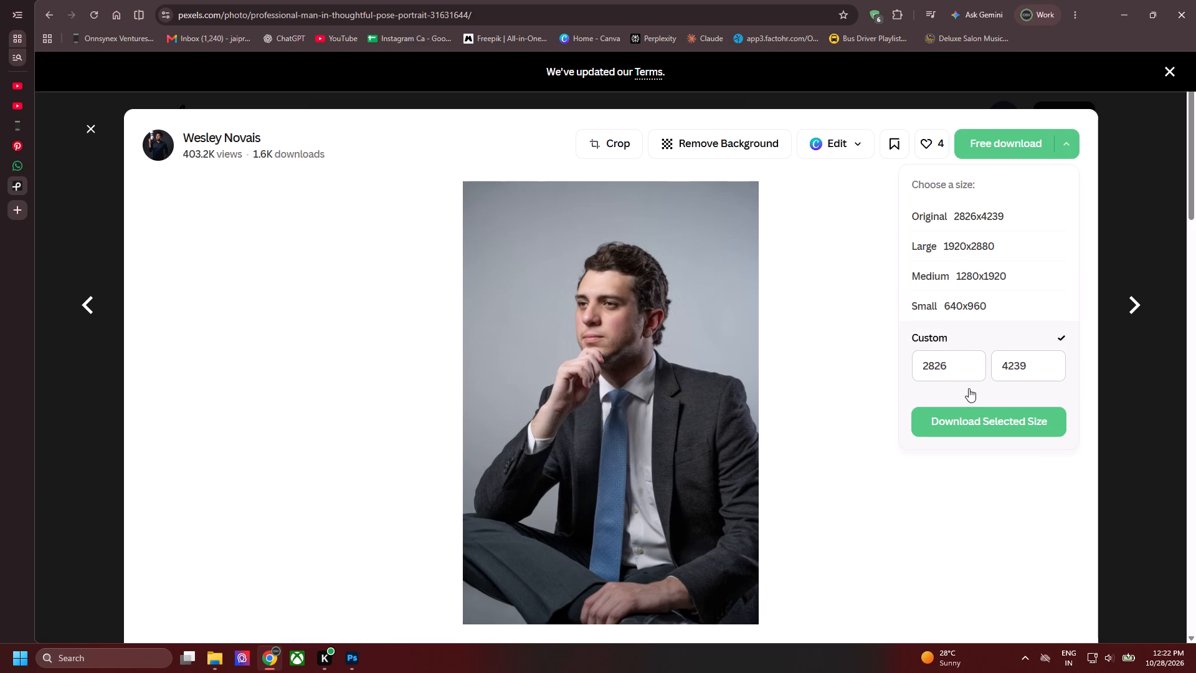
{"action": "left_click", "coordinate": [966, 247]}
{"action": "left_click", "coordinate": [1003, 147]}
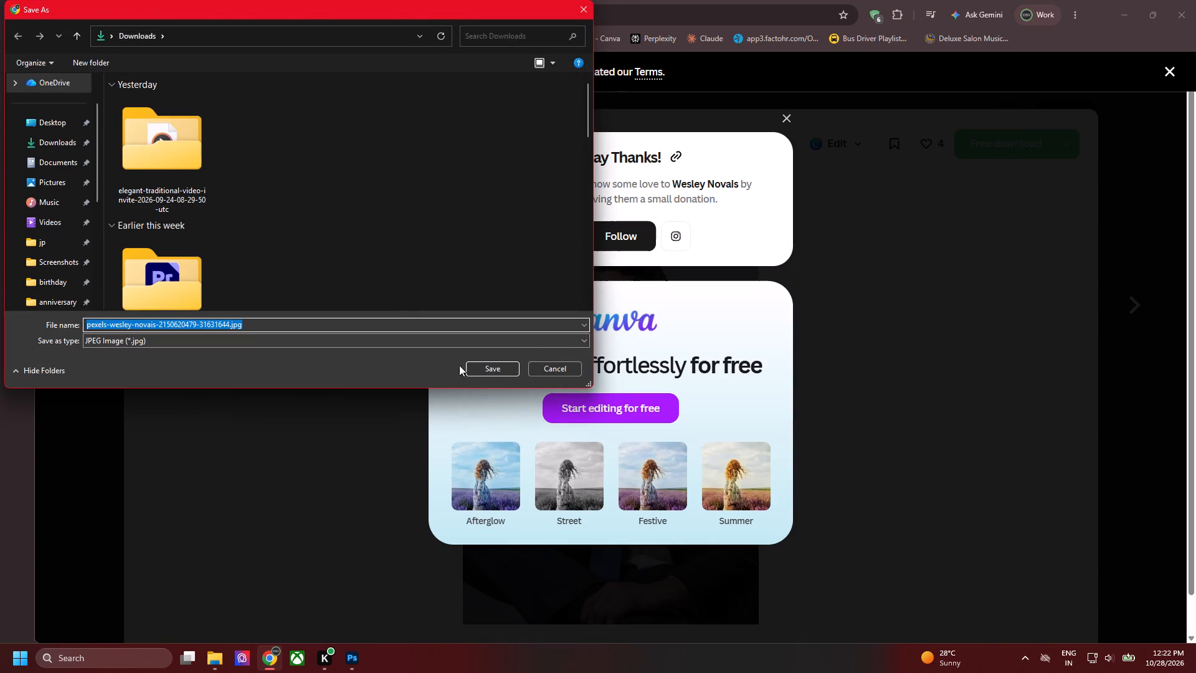
{"action": "left_click", "coordinate": [467, 373]}
Open the folder containing the downloaded portrait.
{"action": "left_click", "coordinate": [871, 49]}
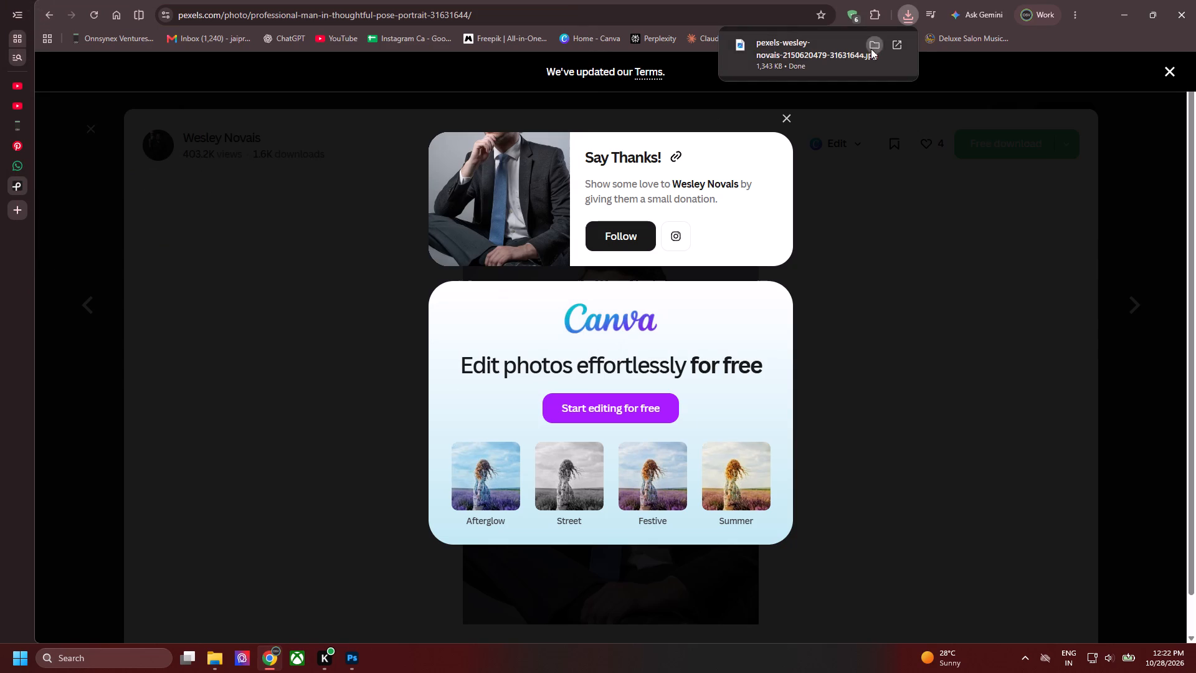
Place the downloaded portrait into the untitled poster document, centred horizontally with its lower edge on the canvas bottom, at X 540, Y 1110 px.
{"action": "left_click_drag", "start_coordinate": [175, 144], "coordinate": [481, 381]}
{"action": "key", "text": "alt+Tab"}
{"action": "key", "text": "alt+Tab"}
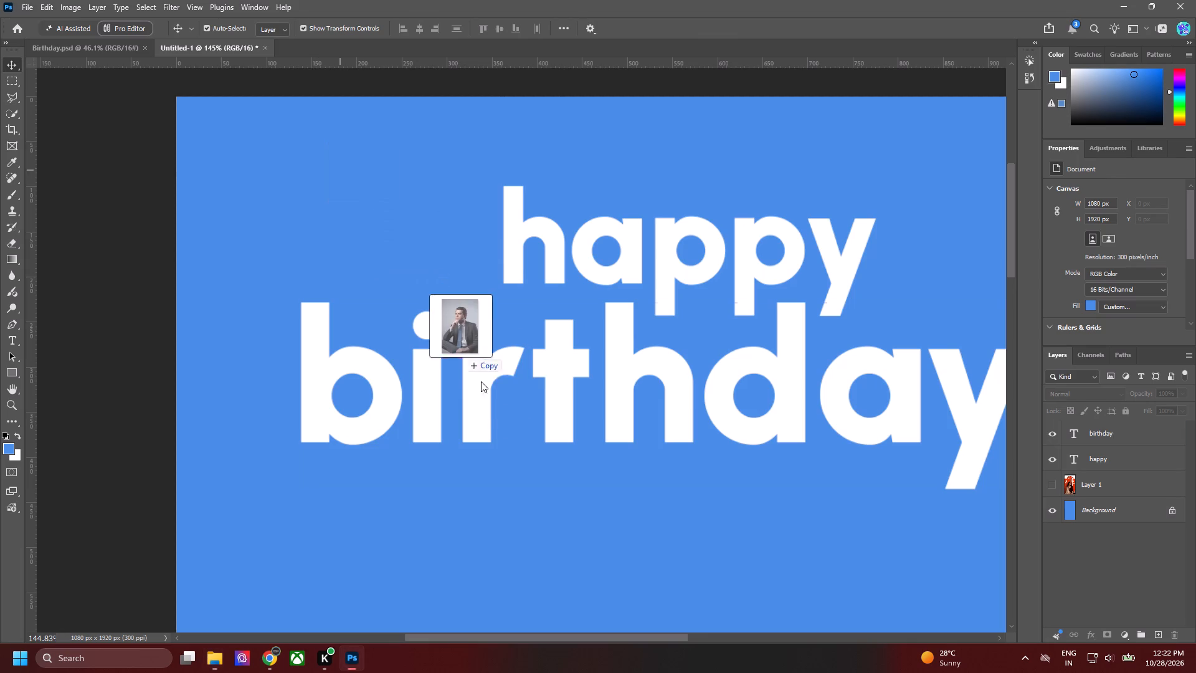
{"action": "left_click_drag", "start_coordinate": [481, 381], "coordinate": [507, 423]}
{"action": "scroll", "coordinate": [607, 294], "scroll_direction": "down", "scroll_amount": 14, "text": "alt"}
{"action": "key", "text": "space"}
{"action": "key", "text": "space"}
{"action": "key", "text": "space"}
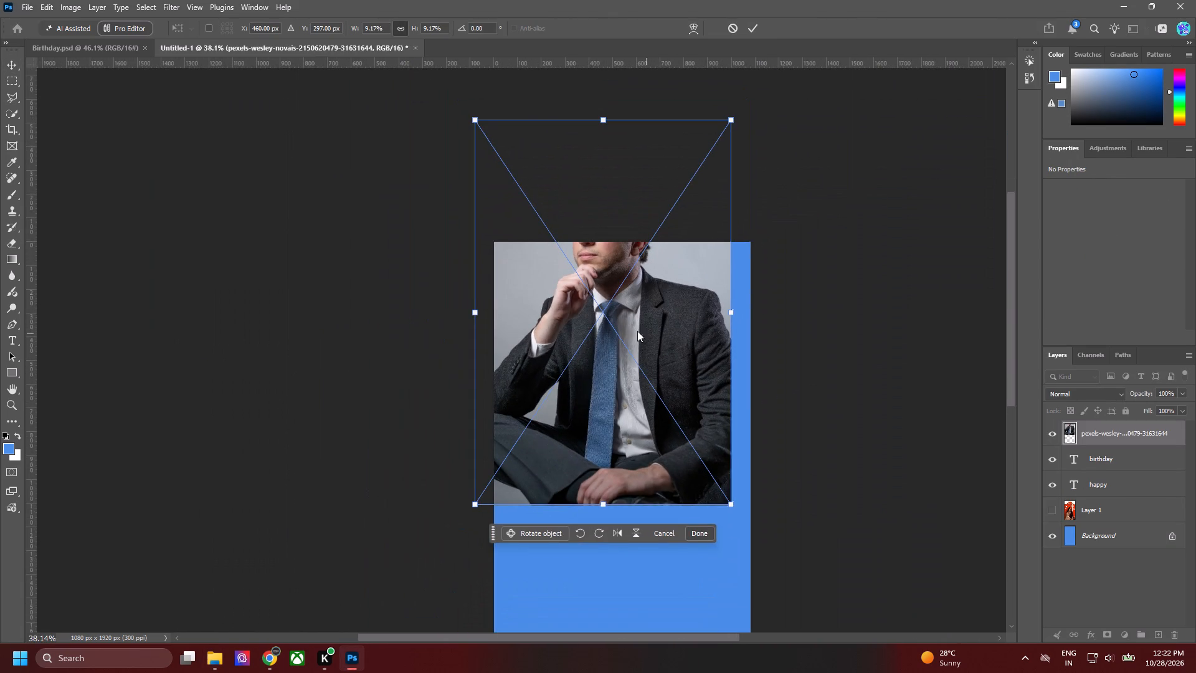
{"action": "left_click_drag", "start_coordinate": [633, 328], "coordinate": [554, 244]}
{"action": "left_click_drag", "start_coordinate": [570, 259], "coordinate": [592, 432]}
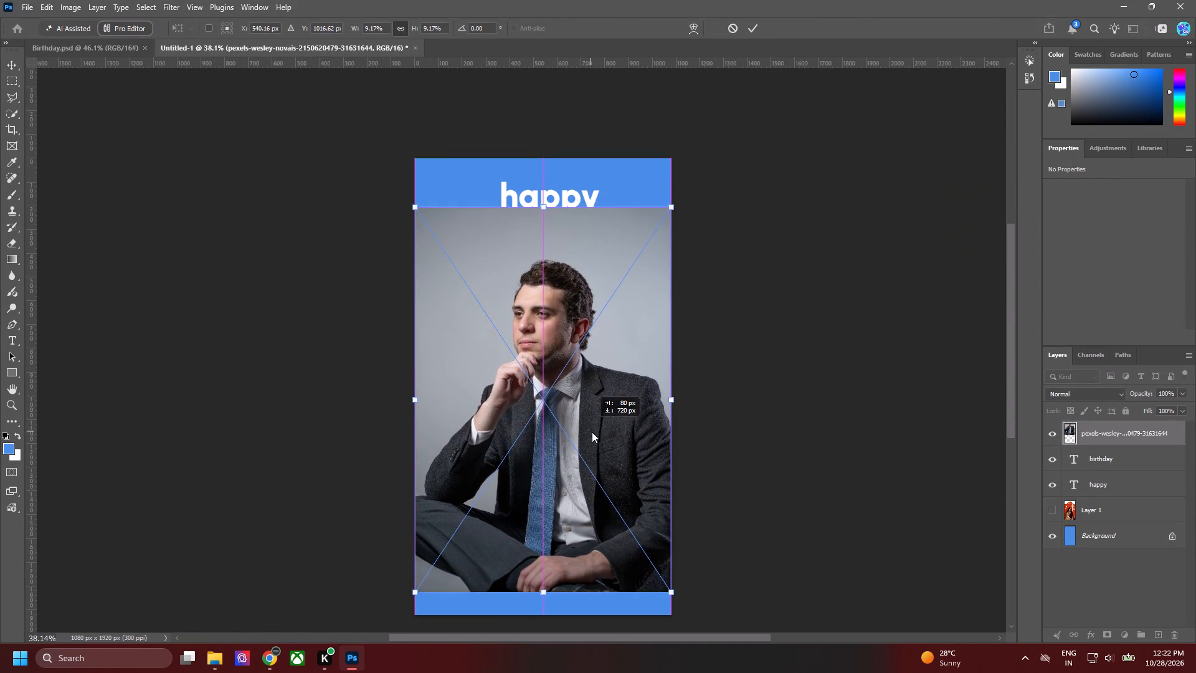
{"action": "left_click_drag", "start_coordinate": [592, 432], "coordinate": [586, 449]}
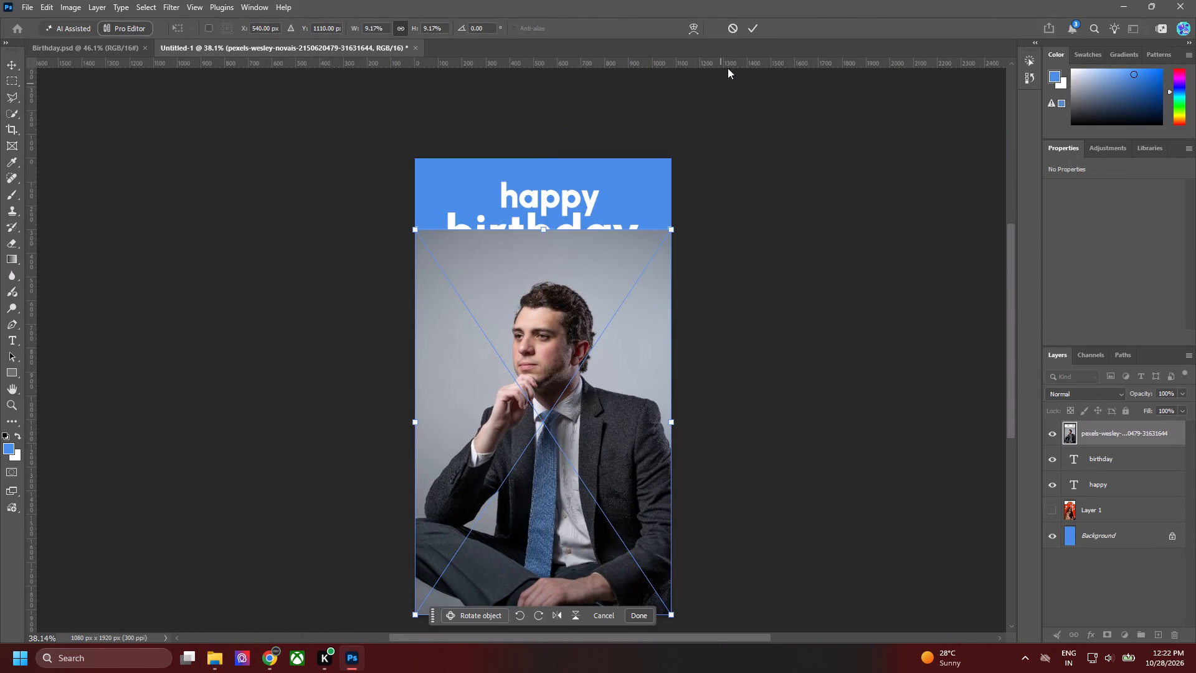
{"action": "left_click", "coordinate": [752, 31]}
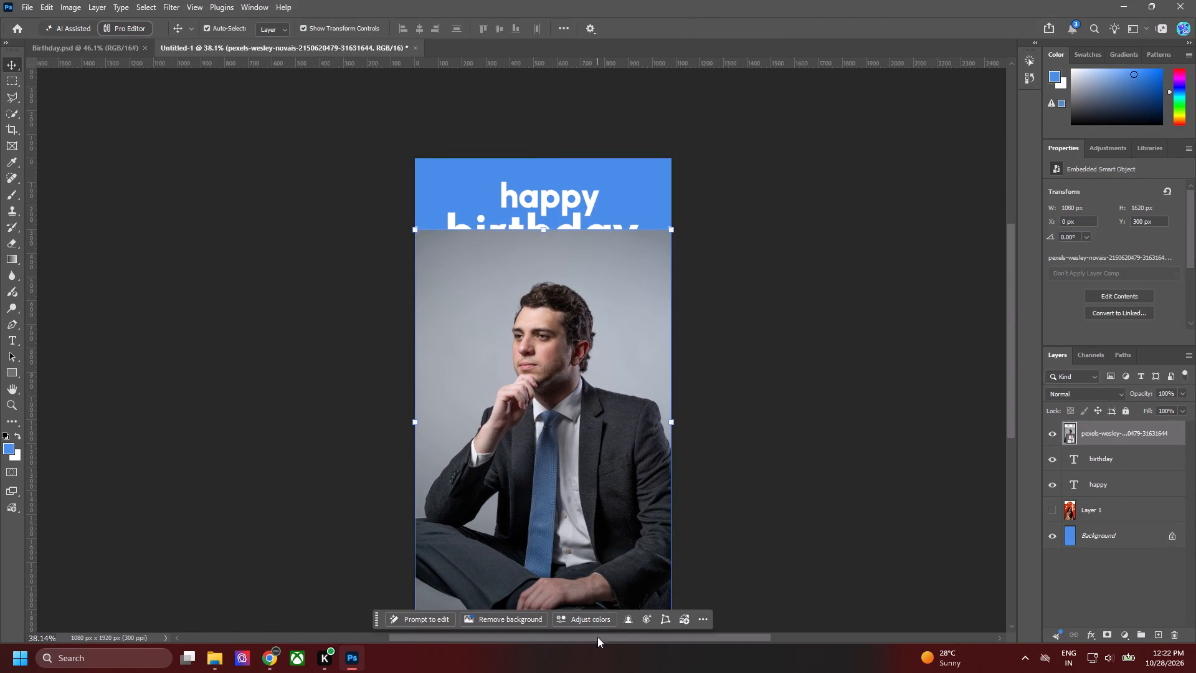
Select the man as the subject and add a layer mask to cut him out of the grey backdrop.
{"action": "left_click", "coordinate": [632, 620]}
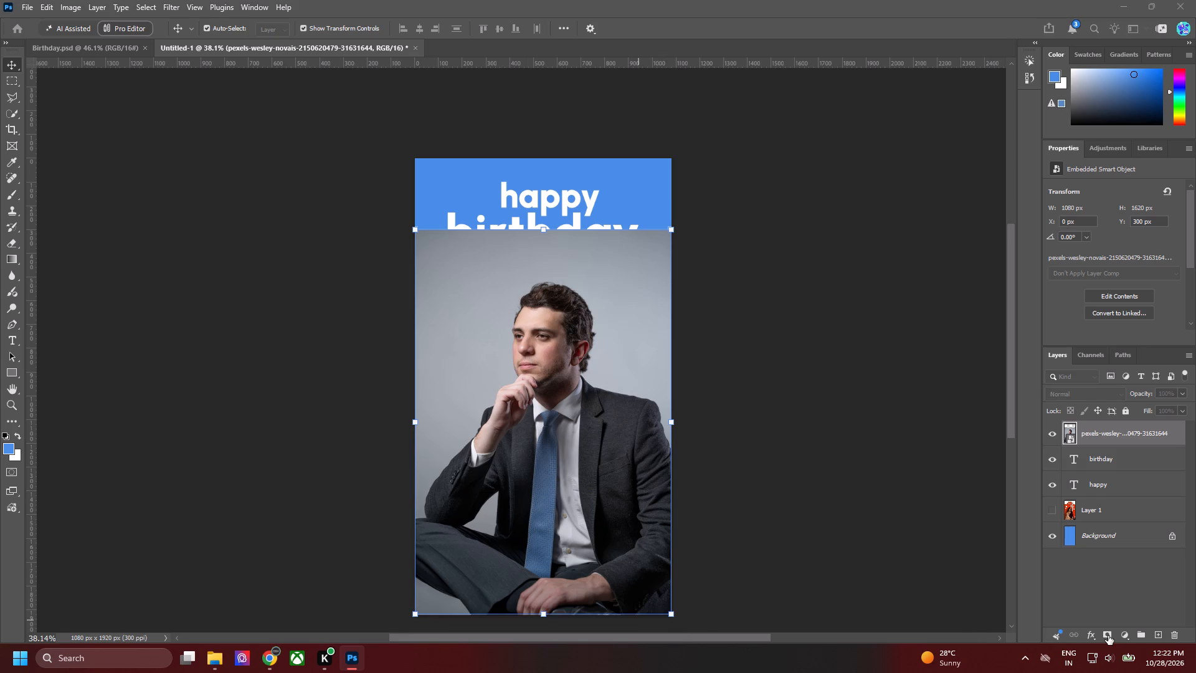
{"action": "left_click", "coordinate": [1108, 636]}
{"action": "left_click", "coordinate": [1106, 631]}
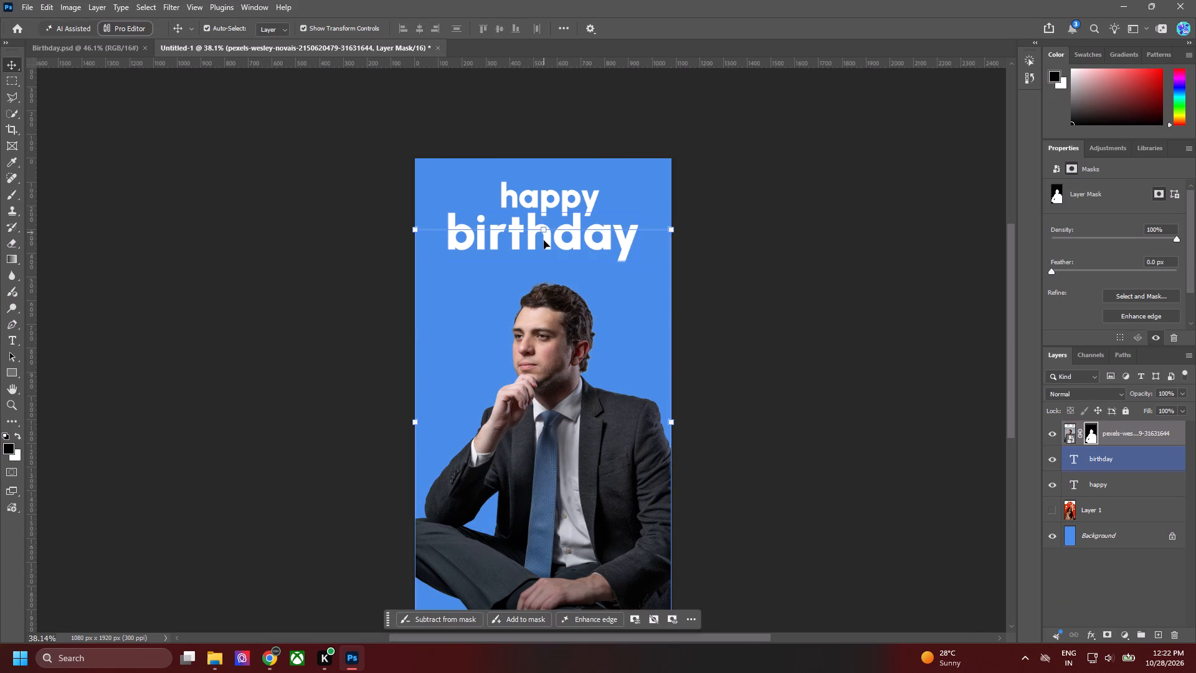
Scale the cut-out portrait up proportionally to about 1142 × 1713 px, keeping its base on the canvas bottom.
{"action": "left_click_drag", "start_coordinate": [541, 228], "coordinate": [536, 198]}
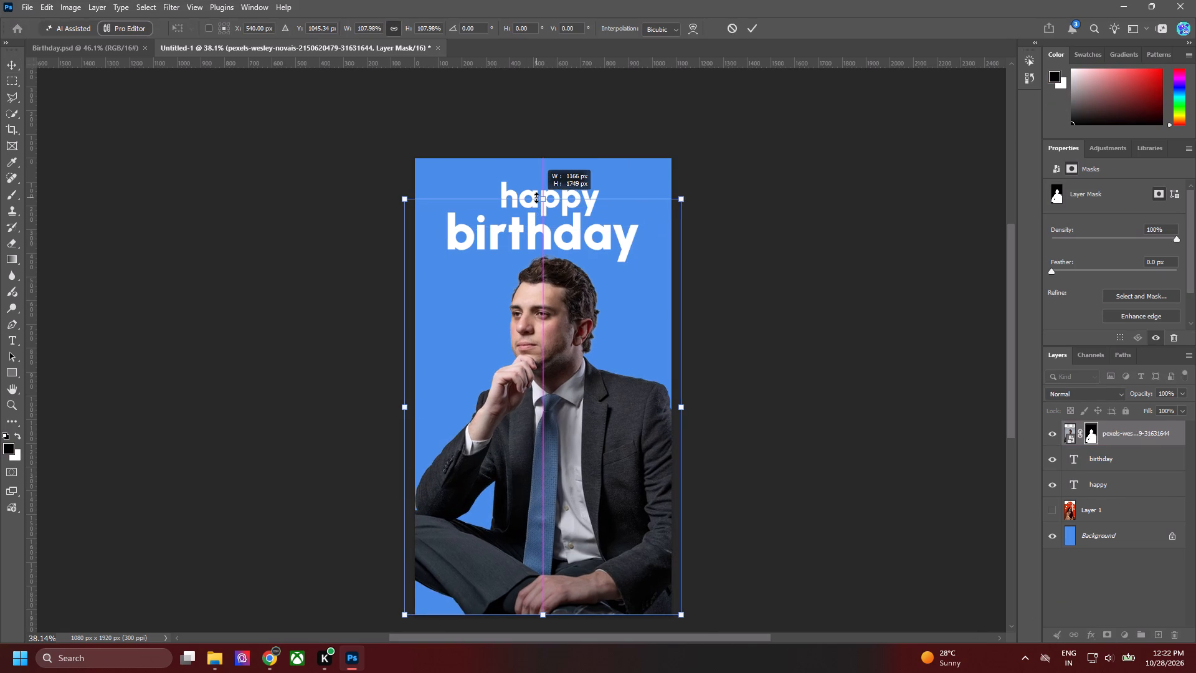
{"action": "left_click_drag", "start_coordinate": [536, 198], "coordinate": [536, 207]}
{"action": "left_click", "coordinate": [747, 32]}
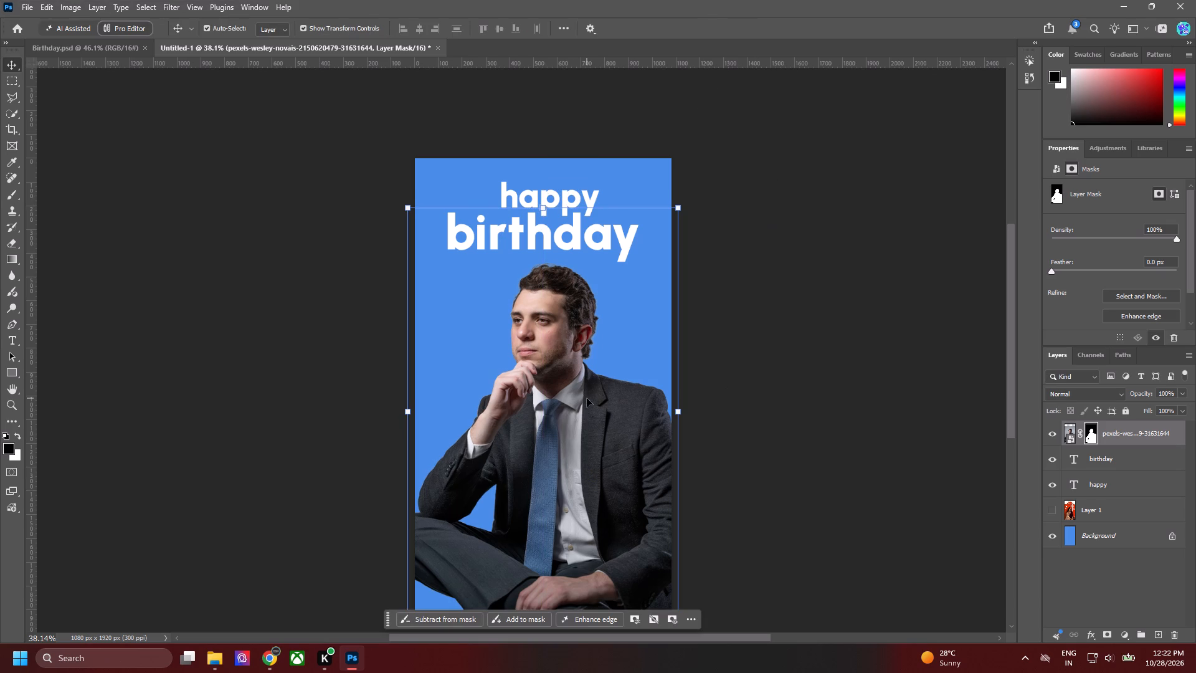
Add a black Multiply drop shadow to the portrait: 33% opacity, 139° angle, 40 px distance, 0% spread, 21 px size.
{"action": "double_click", "coordinate": [1179, 427]}
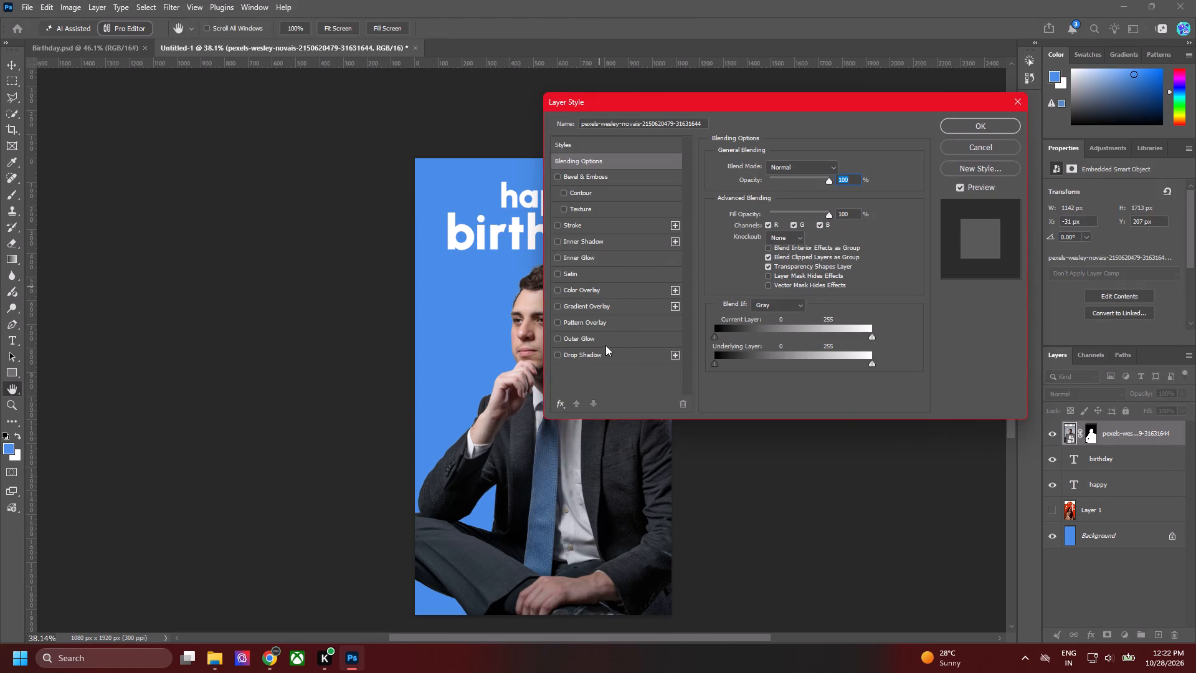
{"action": "left_click", "coordinate": [605, 359]}
{"action": "left_click_drag", "start_coordinate": [764, 100], "coordinate": [784, 114]}
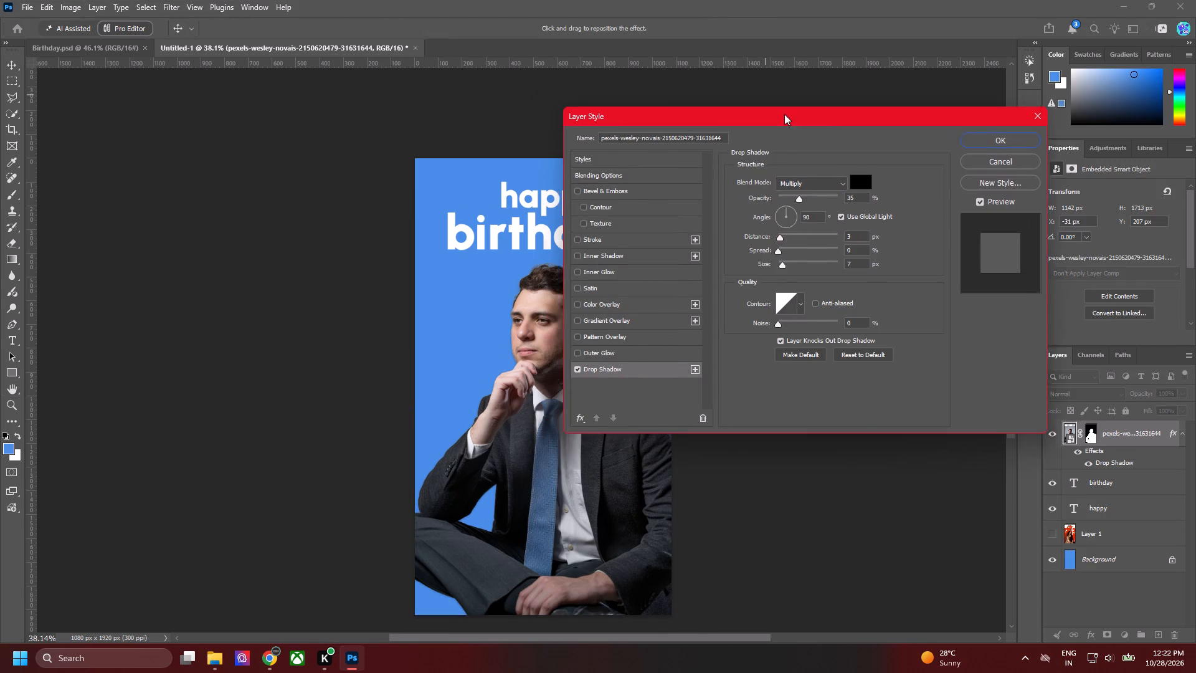
{"action": "left_click_drag", "start_coordinate": [784, 114], "coordinate": [926, 135]}
{"action": "left_click_drag", "start_coordinate": [926, 232], "coordinate": [911, 220]}
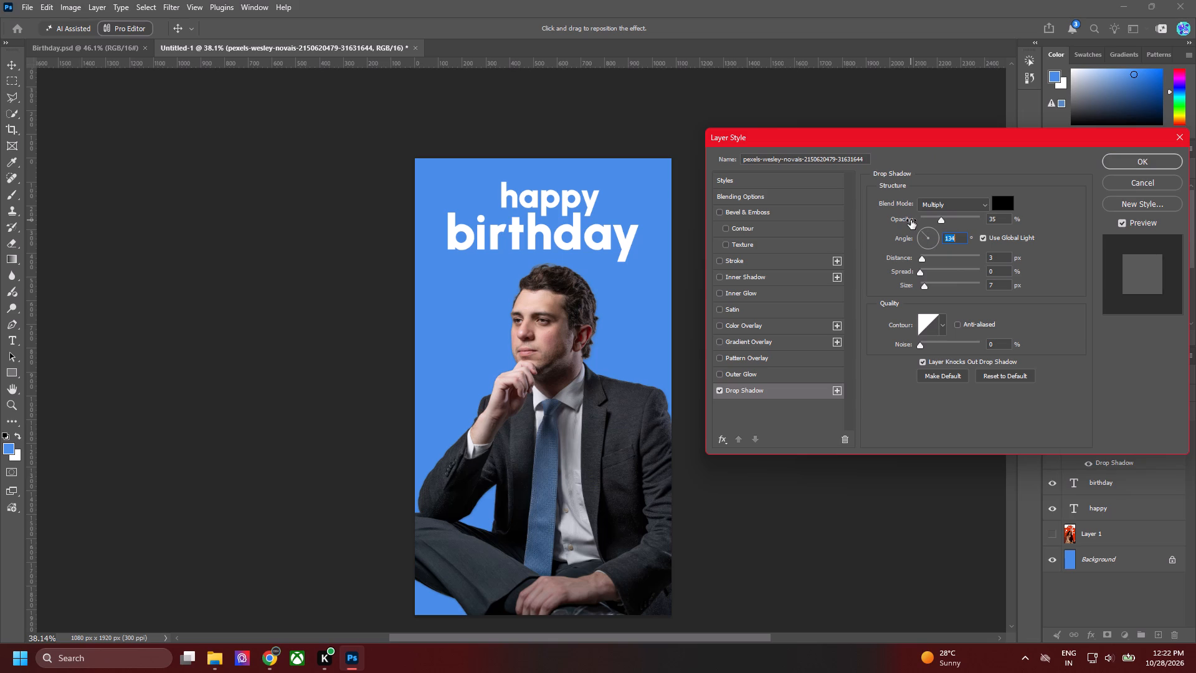
{"action": "left_click", "coordinate": [944, 219]}
{"action": "left_click_drag", "start_coordinate": [921, 262], "coordinate": [946, 262]}
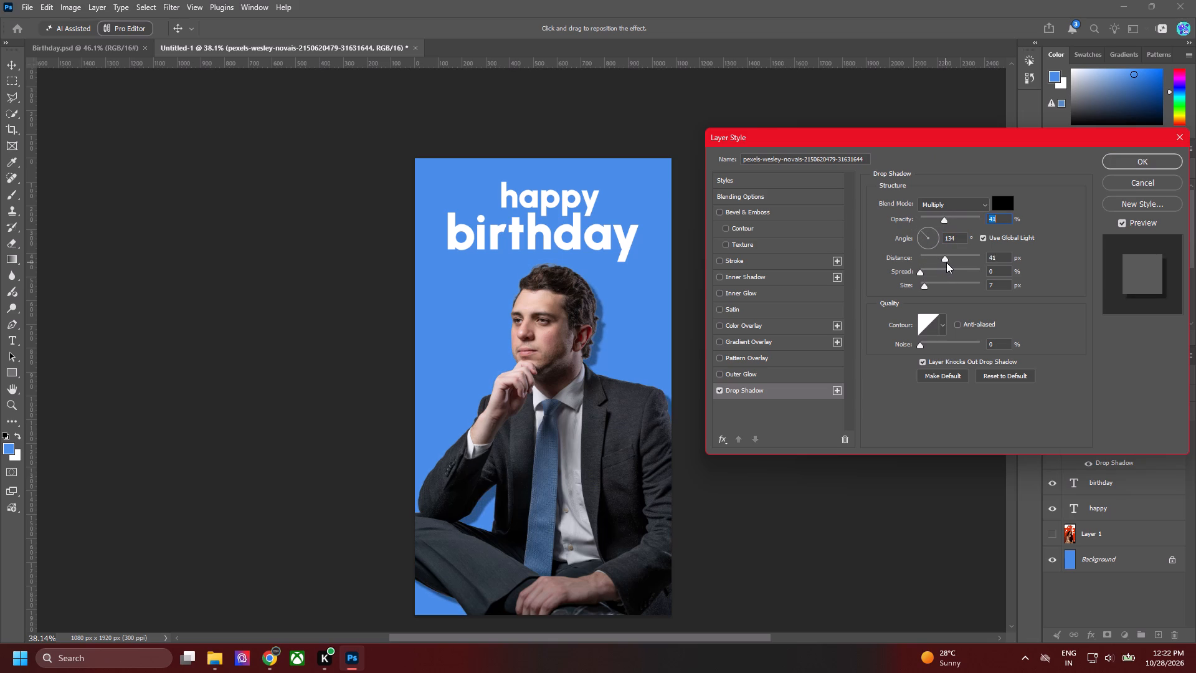
{"action": "left_click_drag", "start_coordinate": [946, 262], "coordinate": [933, 259]}
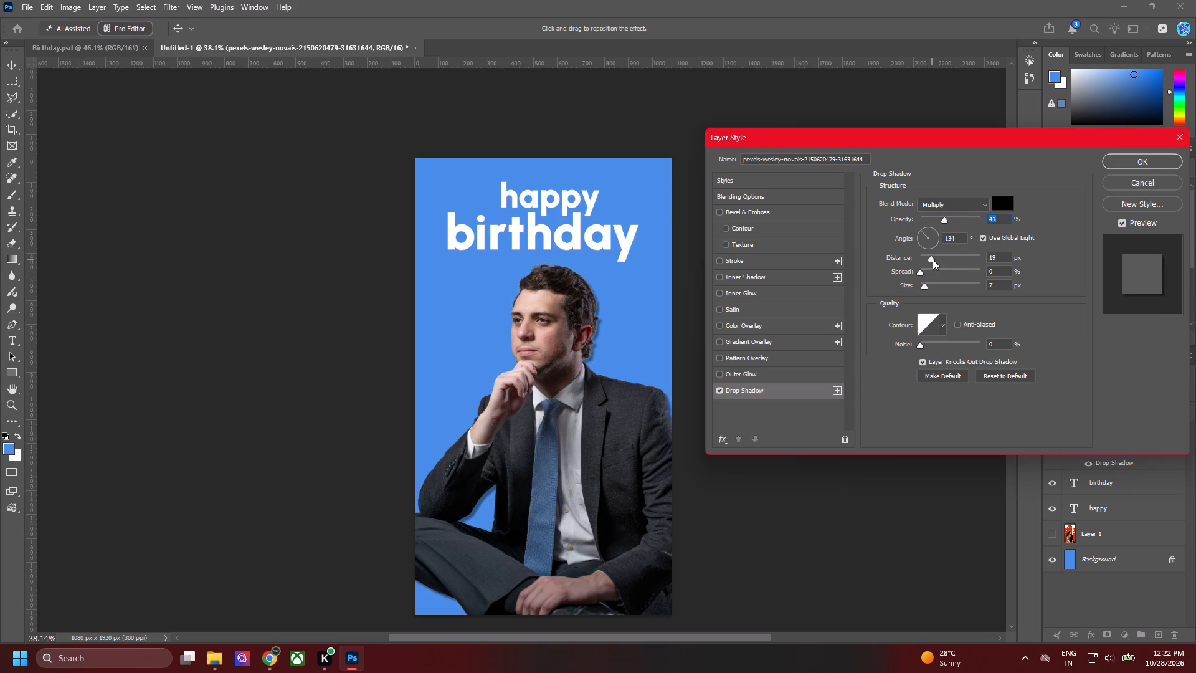
{"action": "left_click_drag", "start_coordinate": [933, 259], "coordinate": [938, 259]}
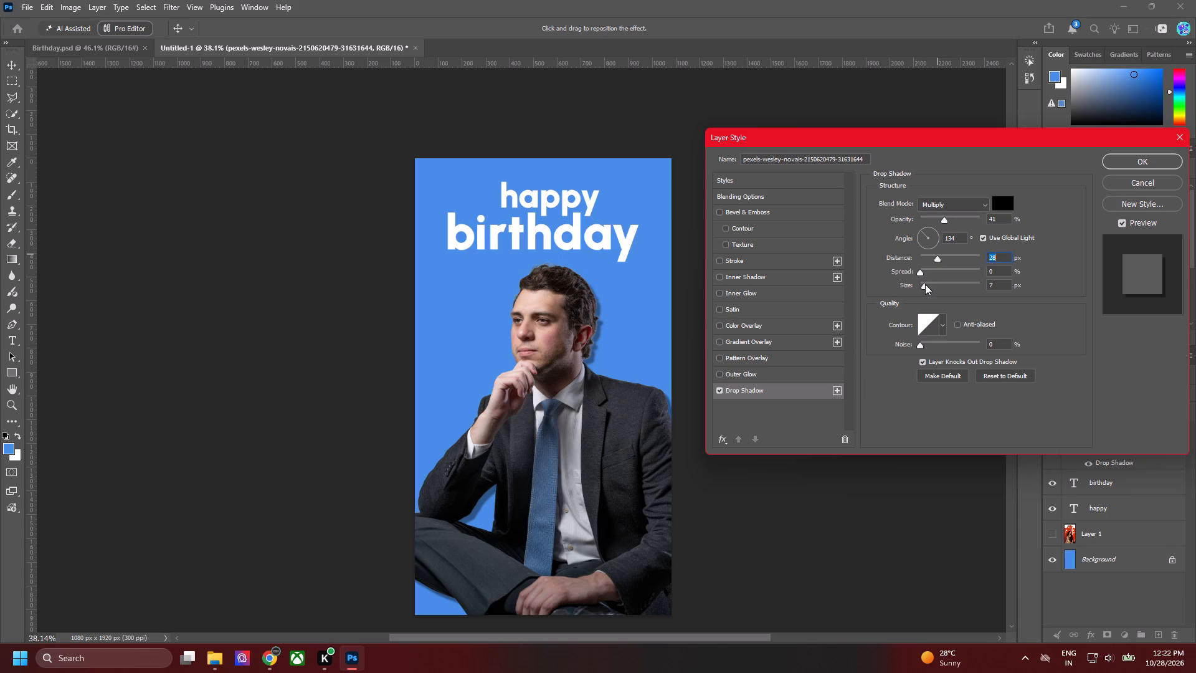
{"action": "left_click", "coordinate": [925, 284]}
{"action": "left_click", "coordinate": [945, 221]}
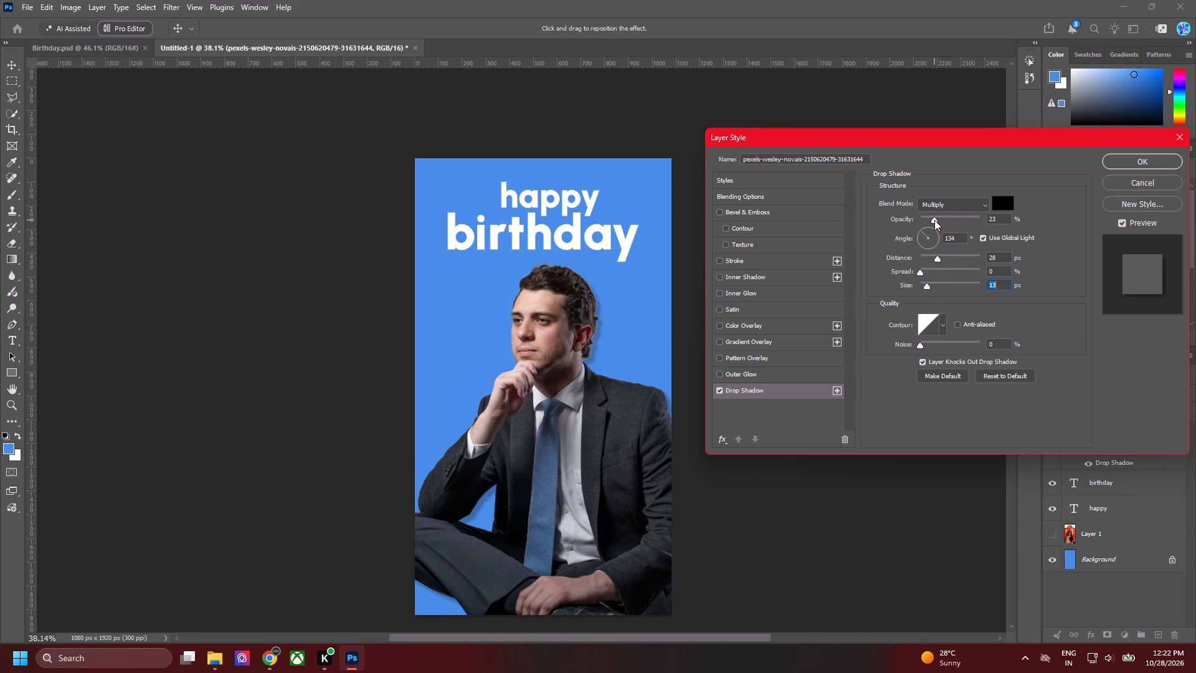
{"action": "left_click_drag", "start_coordinate": [937, 262], "coordinate": [946, 262]}
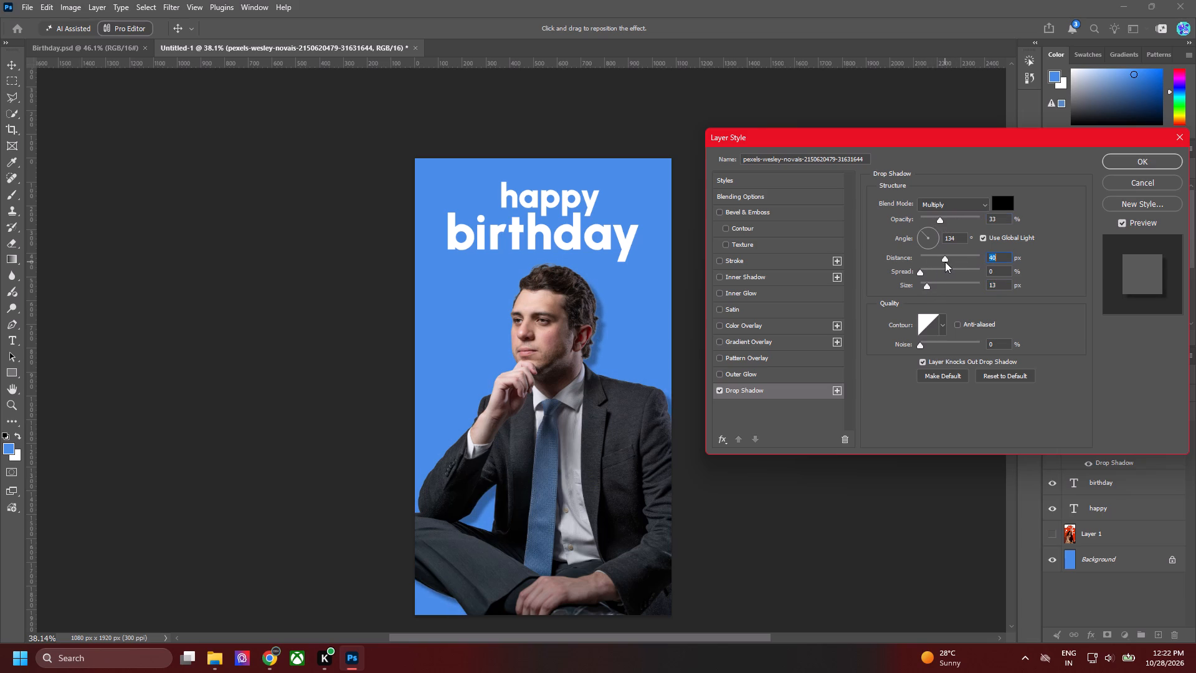
{"action": "left_click", "coordinate": [919, 234]}
{"action": "left_click_drag", "start_coordinate": [918, 233], "coordinate": [914, 226]}
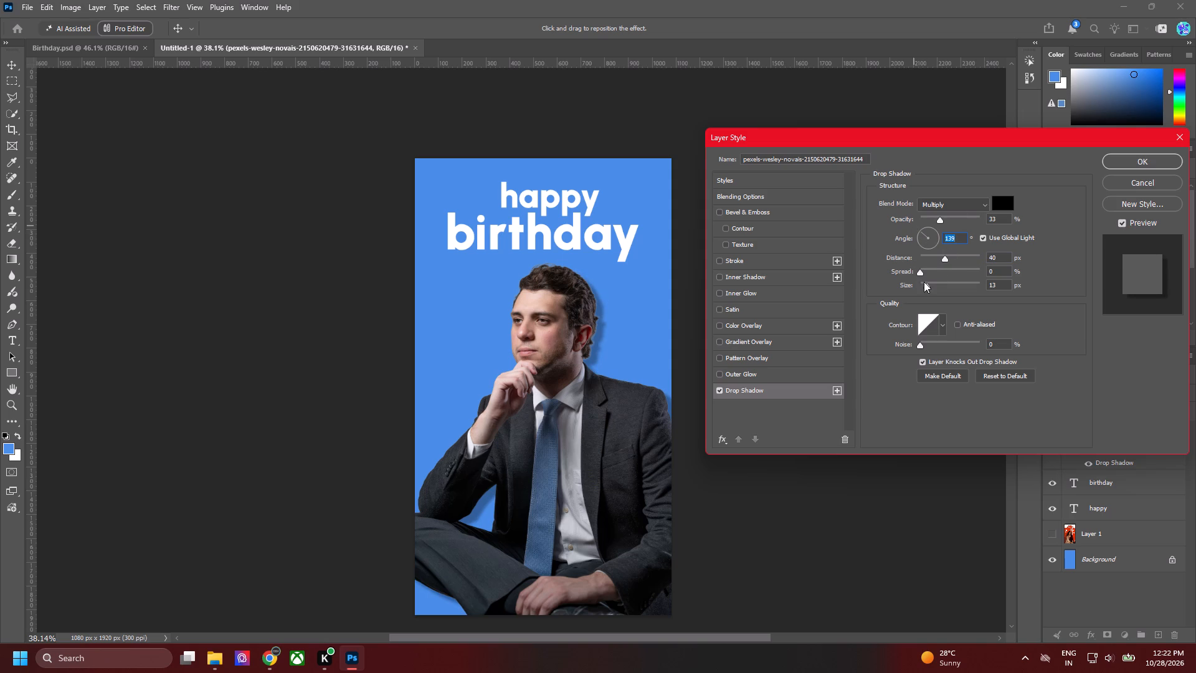
{"action": "left_click_drag", "start_coordinate": [922, 271], "coordinate": [920, 271]}
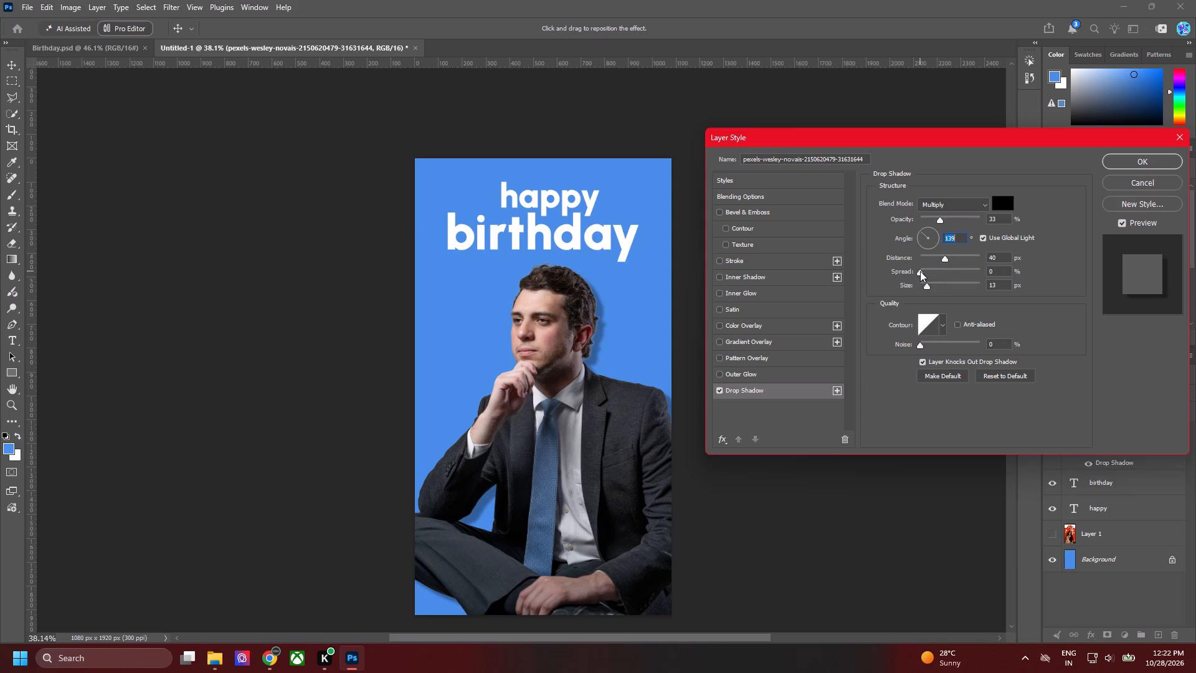
{"action": "left_click_drag", "start_coordinate": [920, 271], "coordinate": [899, 269]}
{"action": "left_click", "coordinate": [924, 285]}
{"action": "left_click", "coordinate": [1136, 167]}
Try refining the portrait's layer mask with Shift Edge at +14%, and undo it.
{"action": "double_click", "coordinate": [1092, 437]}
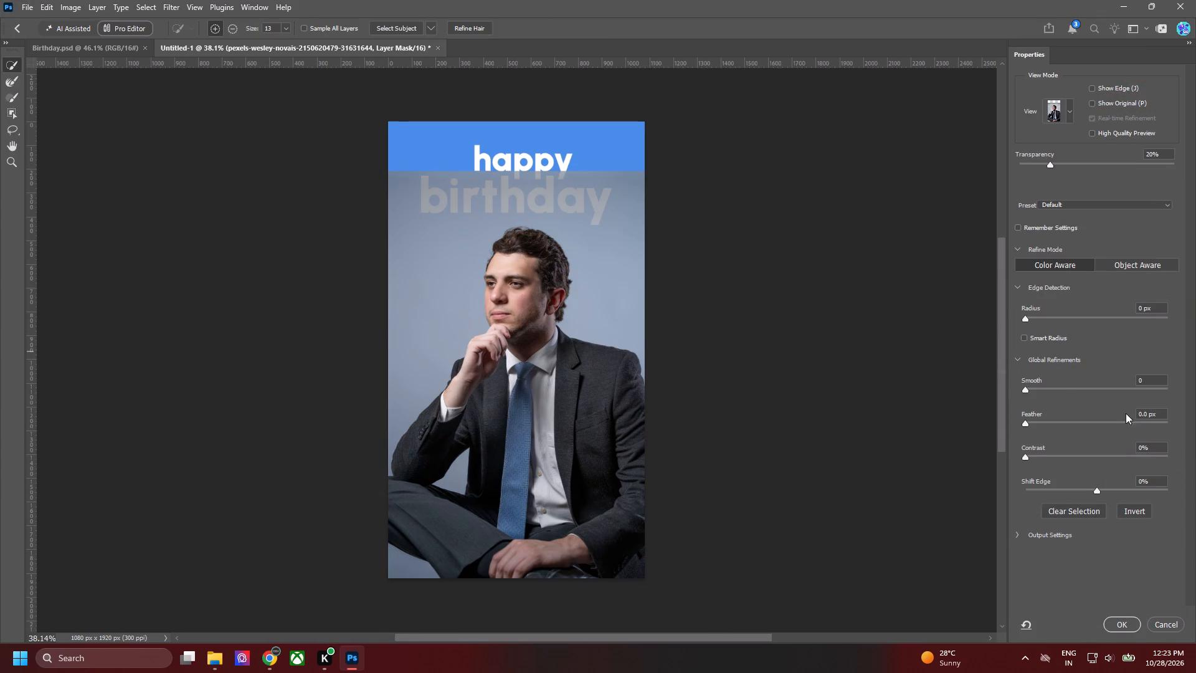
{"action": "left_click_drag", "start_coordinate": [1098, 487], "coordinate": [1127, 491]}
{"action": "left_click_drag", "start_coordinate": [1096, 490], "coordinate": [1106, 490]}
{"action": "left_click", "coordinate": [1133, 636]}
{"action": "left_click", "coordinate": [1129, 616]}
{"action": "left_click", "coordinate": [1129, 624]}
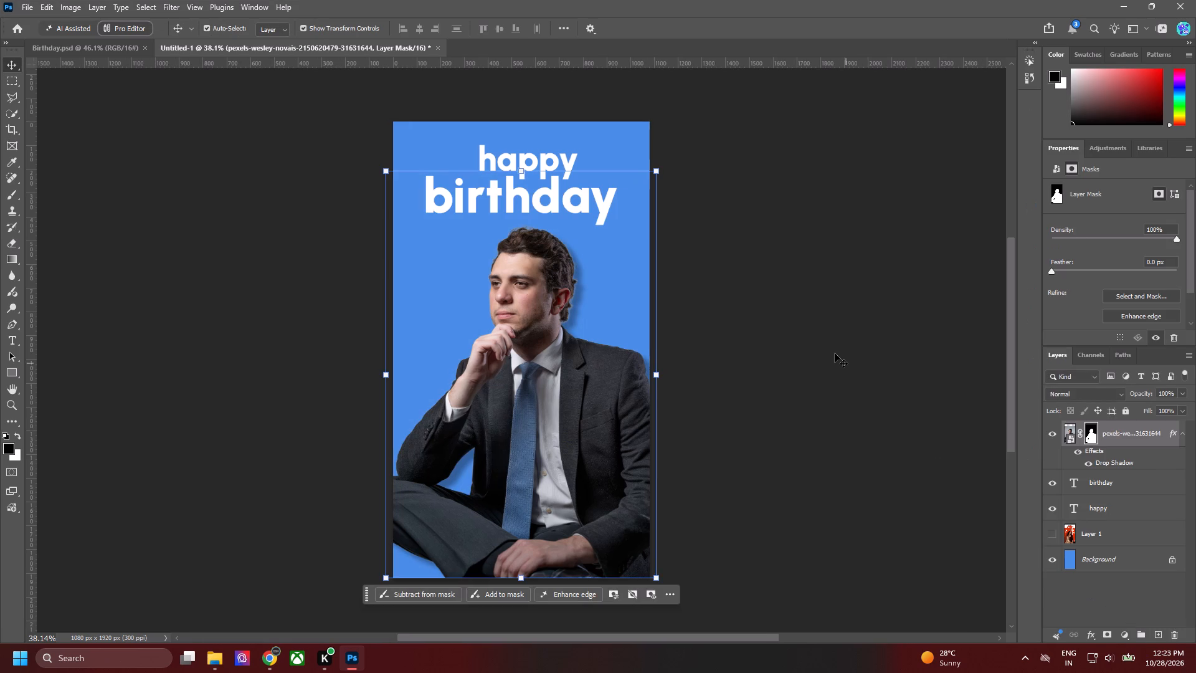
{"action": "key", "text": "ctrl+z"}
Refine the portrait's layer mask with 0.2 px feather, 2% contrast and a Shift Edge of -25%.
{"action": "double_click", "coordinate": [1091, 434]}
{"action": "left_click_drag", "start_coordinate": [1098, 490], "coordinate": [1075, 490]}
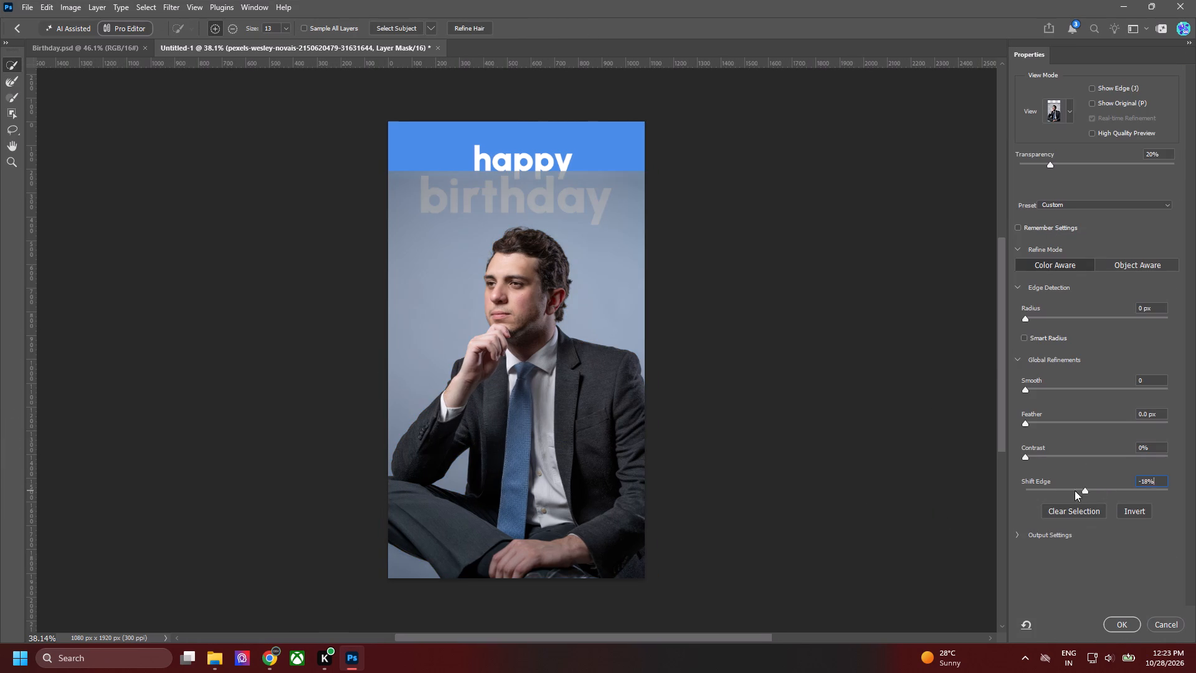
{"action": "left_click_drag", "start_coordinate": [1075, 490], "coordinate": [1079, 482]}
{"action": "left_click_drag", "start_coordinate": [1022, 455], "coordinate": [1028, 455]}
{"action": "left_click", "coordinate": [1023, 426]}
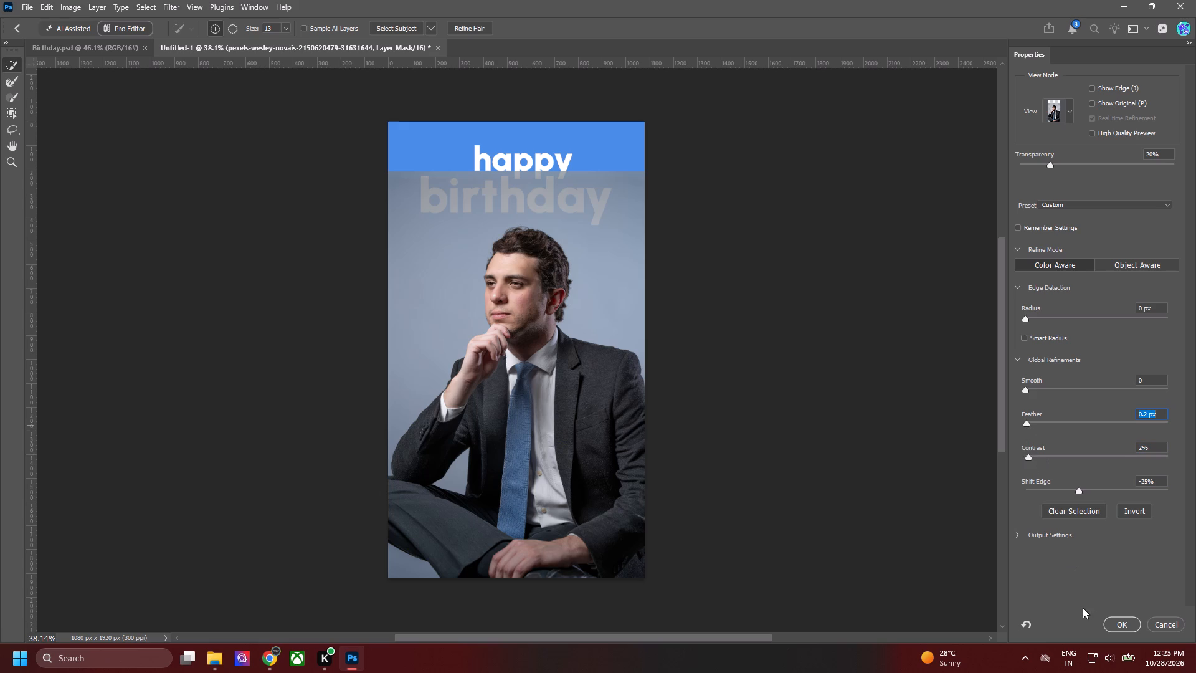
{"action": "left_click", "coordinate": [1104, 621]}
{"action": "left_click", "coordinate": [820, 369]}
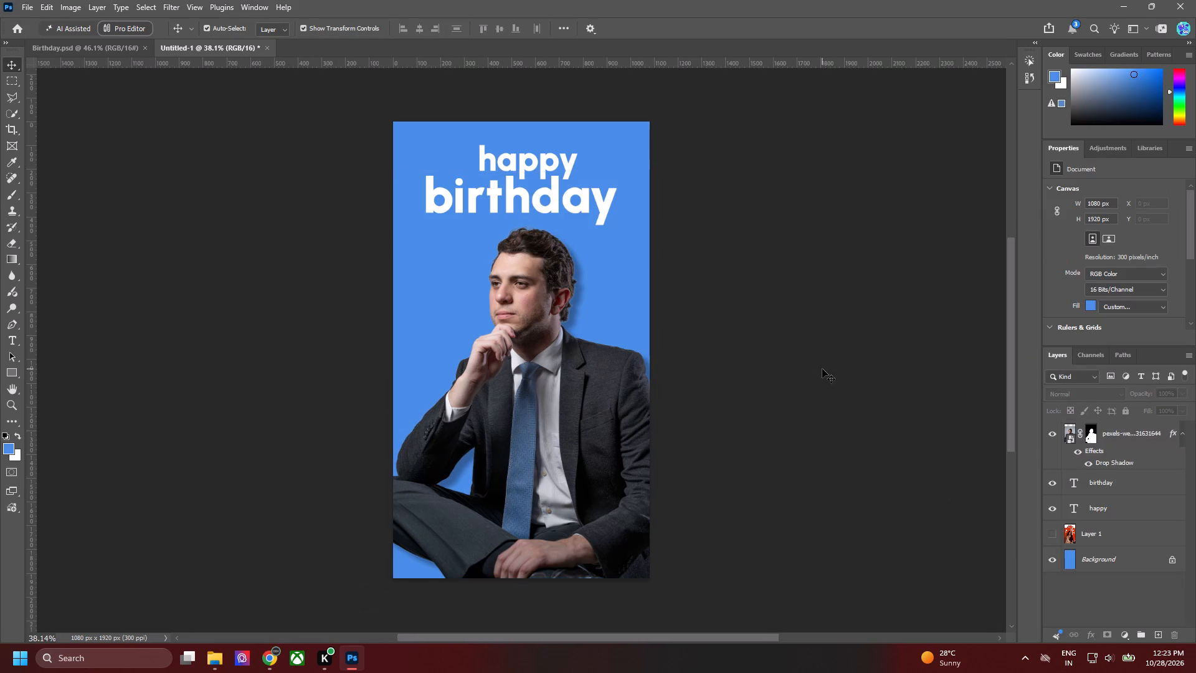
Contract the portrait's mask edge further with another negative Shift Edge, and check the cut-out around the ear and hair.
{"action": "scroll", "coordinate": [599, 316], "scroll_direction": "up", "scroll_amount": 20, "text": "alt"}
{"action": "scroll", "coordinate": [599, 316], "scroll_direction": "up", "scroll_amount": 2, "text": "alt"}
{"action": "scroll", "coordinate": [530, 301], "scroll_direction": "down", "scroll_amount": 4, "text": "alt"}
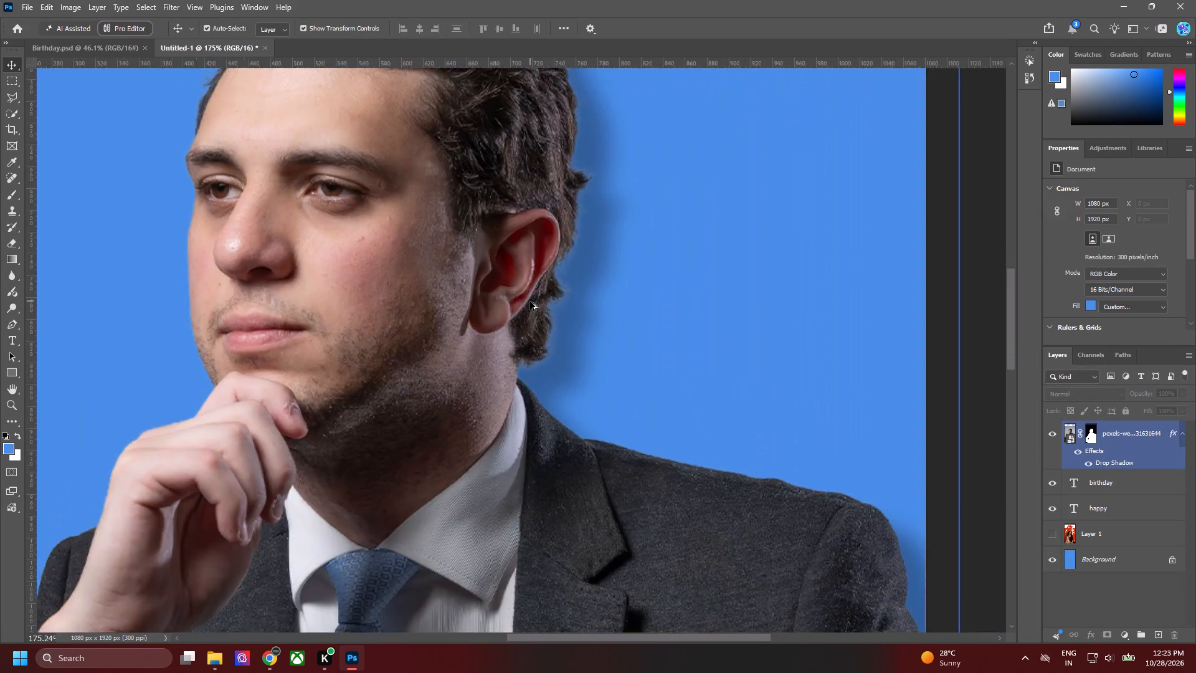
{"action": "scroll", "coordinate": [530, 302], "scroll_direction": "down", "scroll_amount": 9, "text": "alt"}
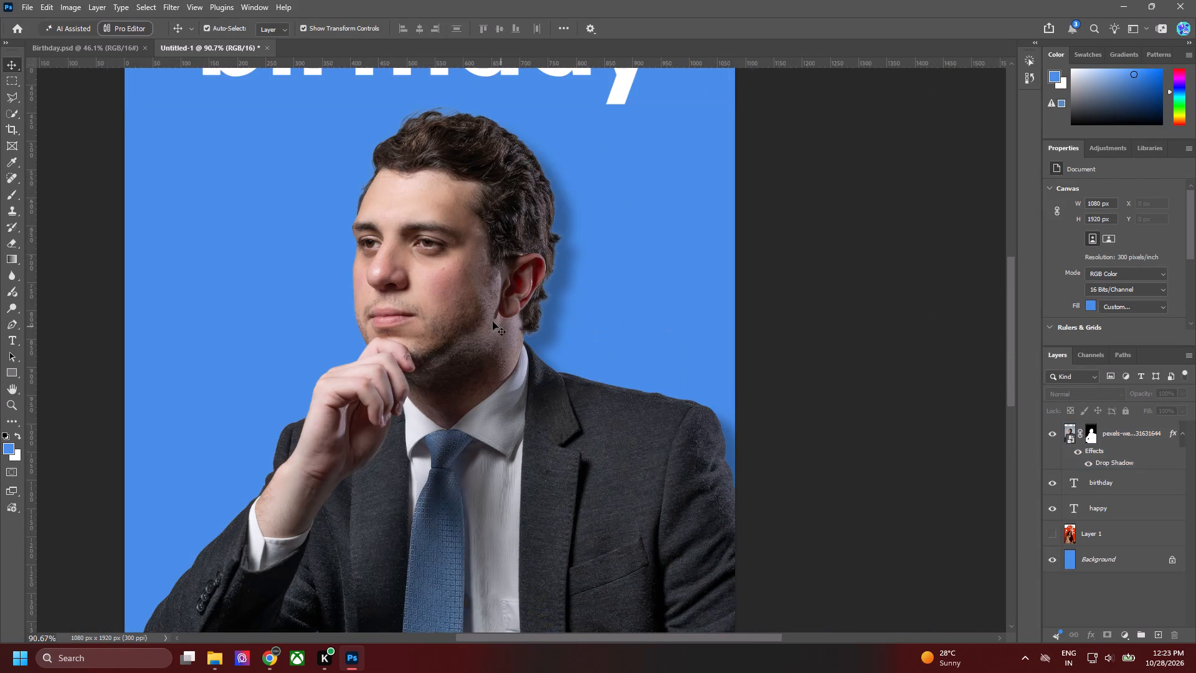
{"action": "left_click", "coordinate": [467, 303]}
{"action": "double_click", "coordinate": [1088, 427]}
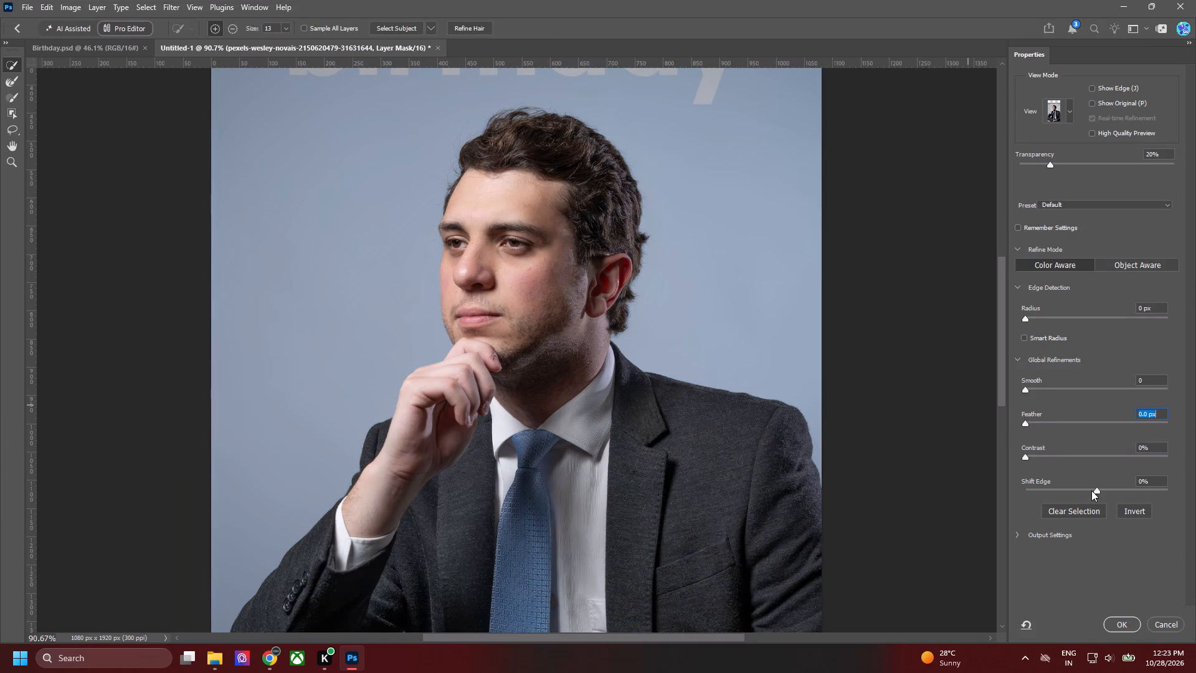
{"action": "left_click_drag", "start_coordinate": [1088, 490], "coordinate": [1064, 490]}
{"action": "left_click", "coordinate": [1127, 621]}
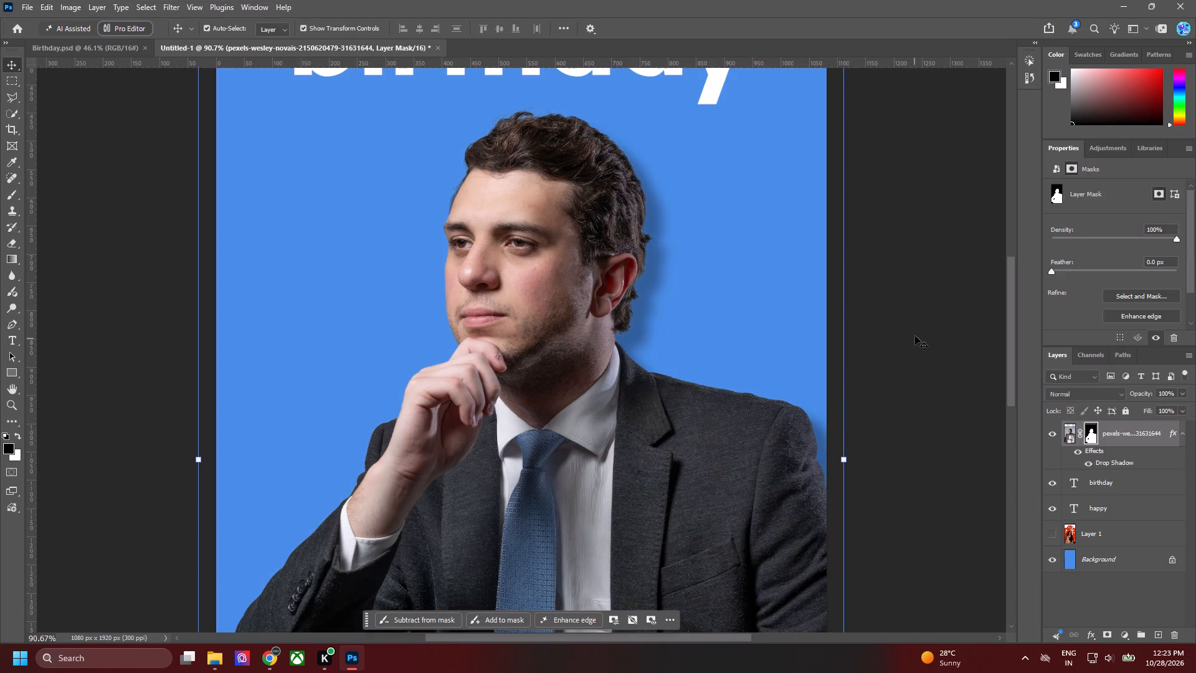
{"action": "scroll", "coordinate": [646, 345], "scroll_direction": "up", "scroll_amount": 13, "text": "alt"}
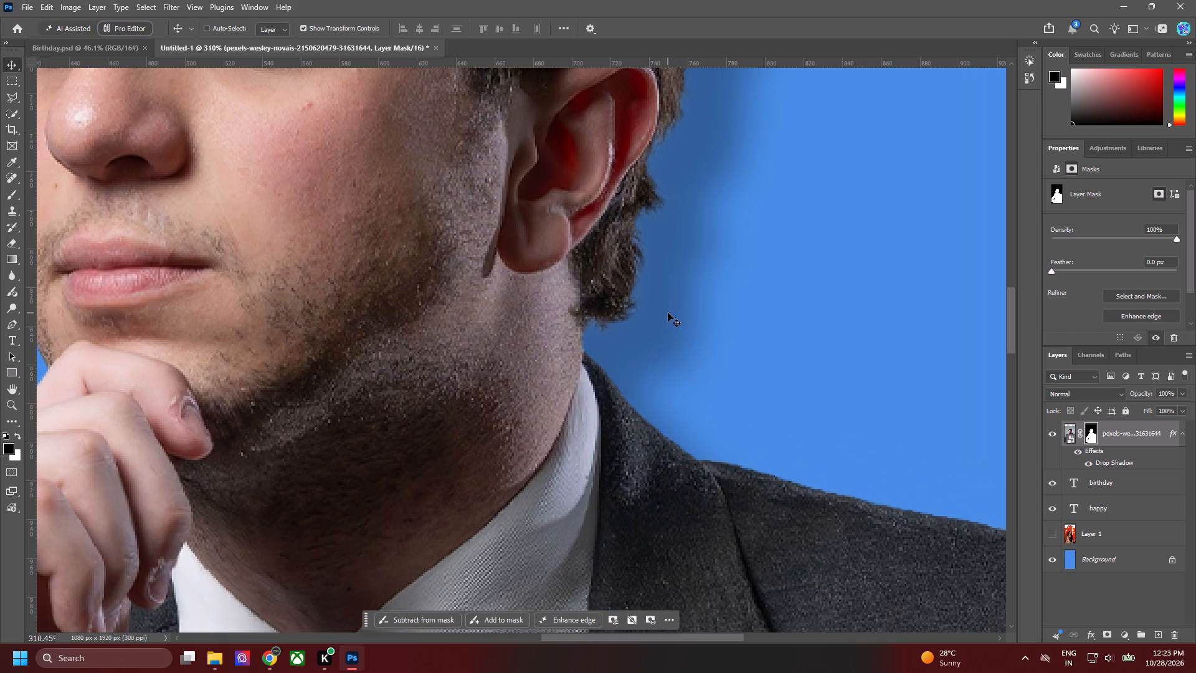
{"action": "key", "text": "ctrl+0"}
{"action": "left_click", "coordinate": [738, 259]}
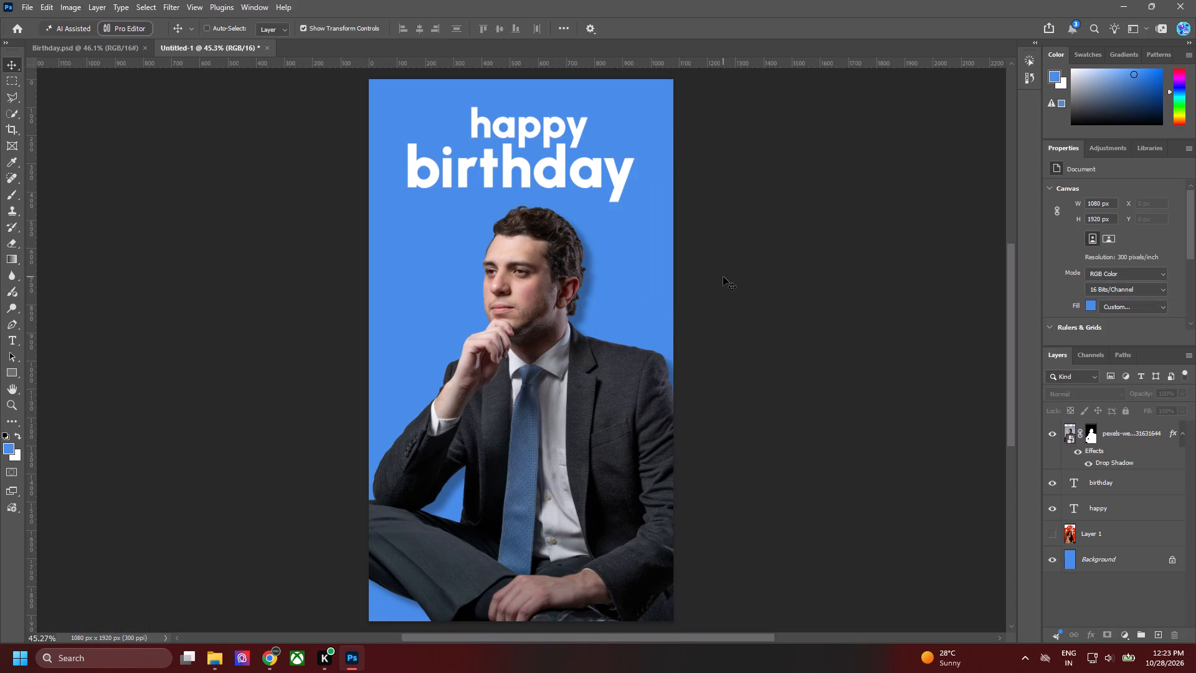
Examine the portrait's cut-out edge around the ear, hair and collar, and check the whole poster.
{"action": "scroll", "coordinate": [617, 298], "scroll_direction": "up", "scroll_amount": 15, "text": "alt"}
{"action": "scroll", "coordinate": [515, 317], "scroll_direction": "down", "scroll_amount": 1, "text": "alt"}
{"action": "scroll", "coordinate": [515, 317], "scroll_direction": "up", "scroll_amount": 5, "text": "alt"}
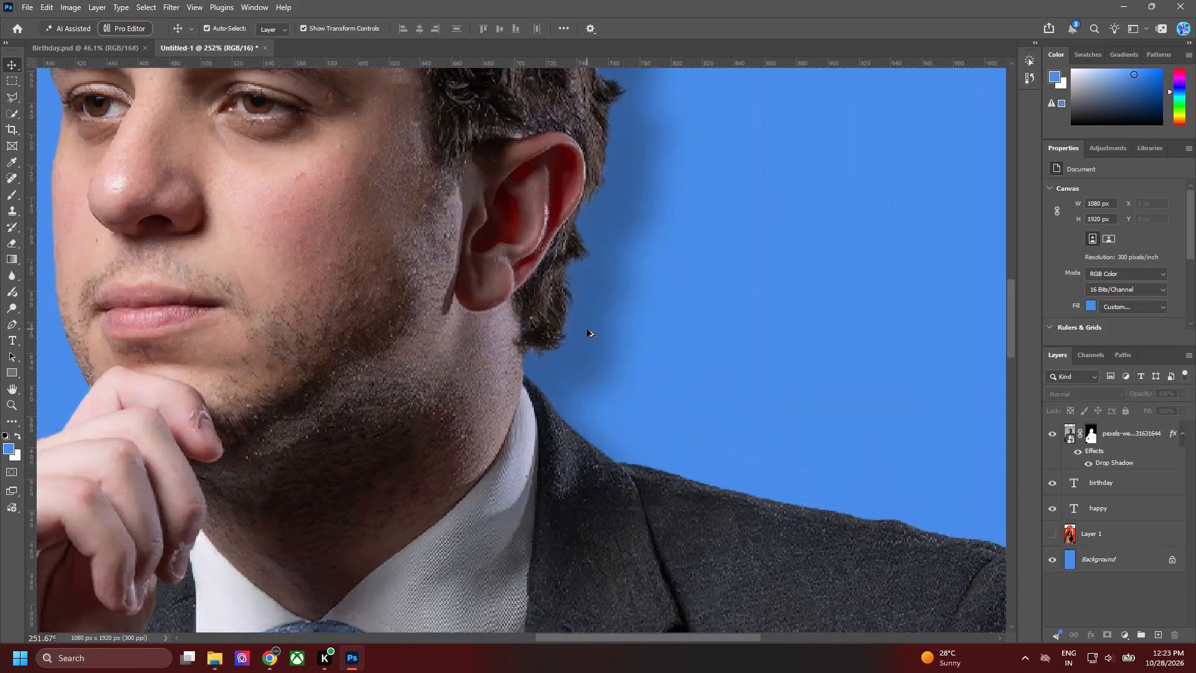
{"action": "scroll", "coordinate": [587, 329], "scroll_direction": "up", "scroll_amount": 9, "text": "alt"}
{"action": "scroll", "coordinate": [557, 343], "scroll_direction": "down", "scroll_amount": 1, "text": "alt"}
{"action": "scroll", "coordinate": [557, 343], "scroll_direction": "up", "scroll_amount": 1, "text": "alt"}
{"action": "scroll", "coordinate": [557, 343], "scroll_direction": "down", "scroll_amount": 15, "text": "alt"}
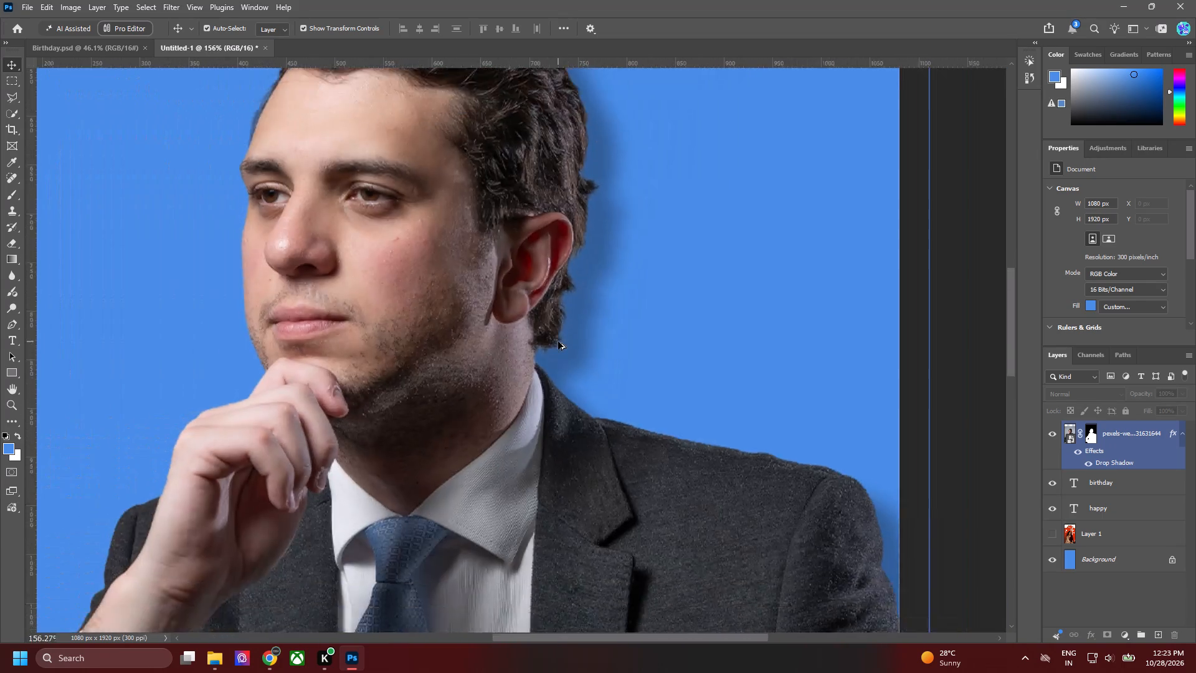
{"action": "scroll", "coordinate": [558, 341], "scroll_direction": "down", "scroll_amount": 6, "text": "alt"}
{"action": "left_click", "coordinate": [835, 259]}
{"action": "key", "text": "ctrl+0"}
{"action": "key", "text": "ctrl+s"}
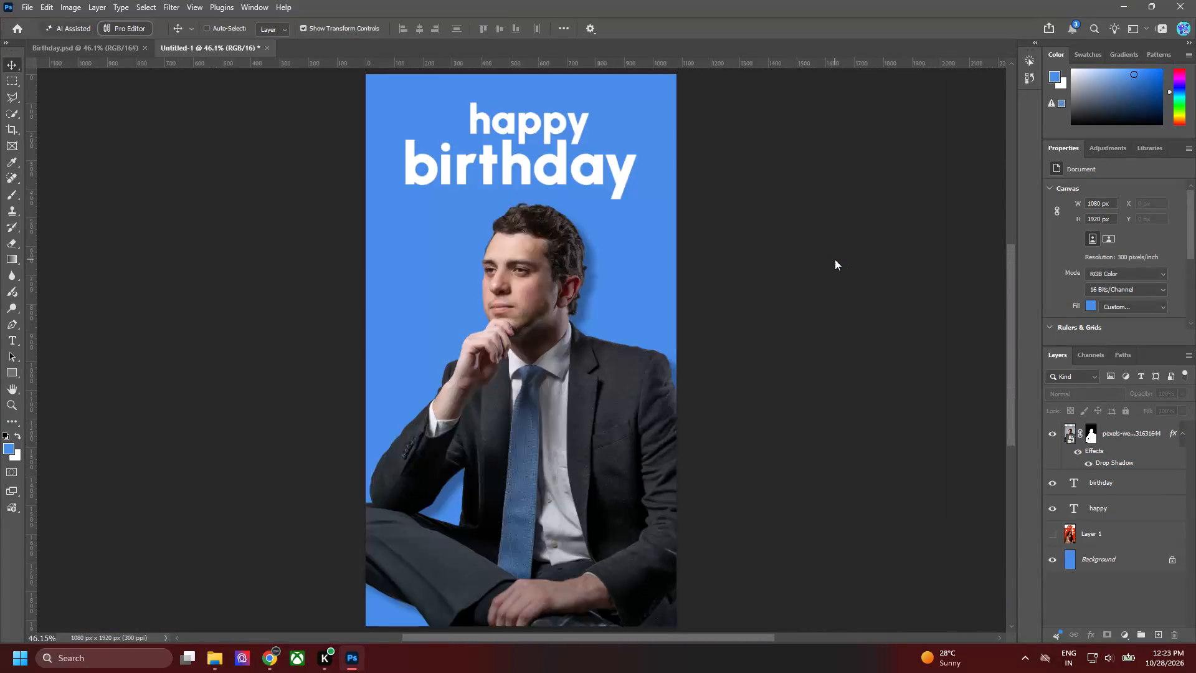
{"action": "left_click", "coordinate": [757, 346]}
Duplicate the "birthday" text layer directly above the original.
{"action": "left_click", "coordinate": [487, 173]}
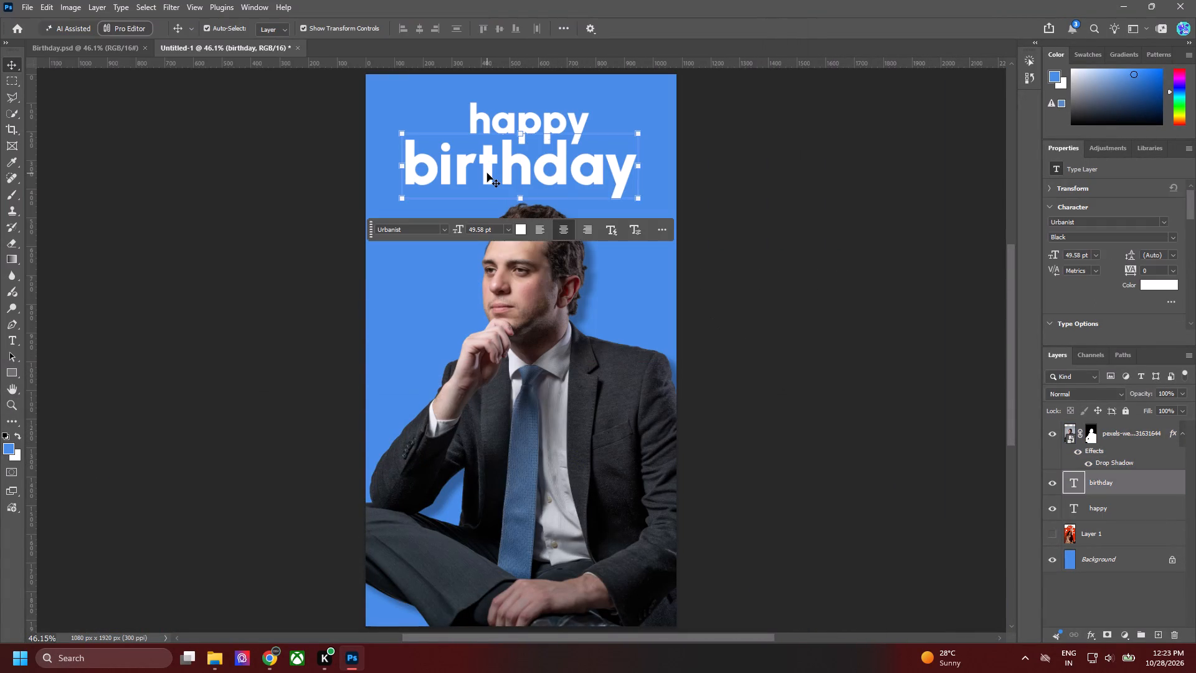
{"action": "left_click_drag", "start_coordinate": [1136, 480], "coordinate": [1134, 470], "text": "alt"}
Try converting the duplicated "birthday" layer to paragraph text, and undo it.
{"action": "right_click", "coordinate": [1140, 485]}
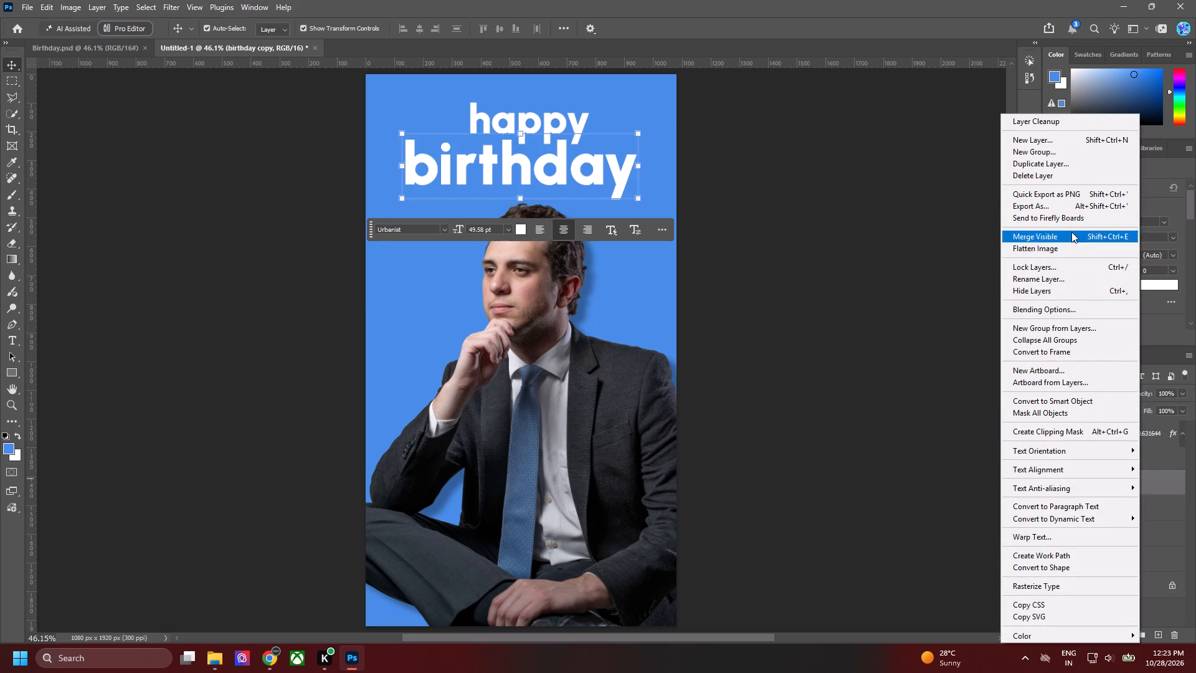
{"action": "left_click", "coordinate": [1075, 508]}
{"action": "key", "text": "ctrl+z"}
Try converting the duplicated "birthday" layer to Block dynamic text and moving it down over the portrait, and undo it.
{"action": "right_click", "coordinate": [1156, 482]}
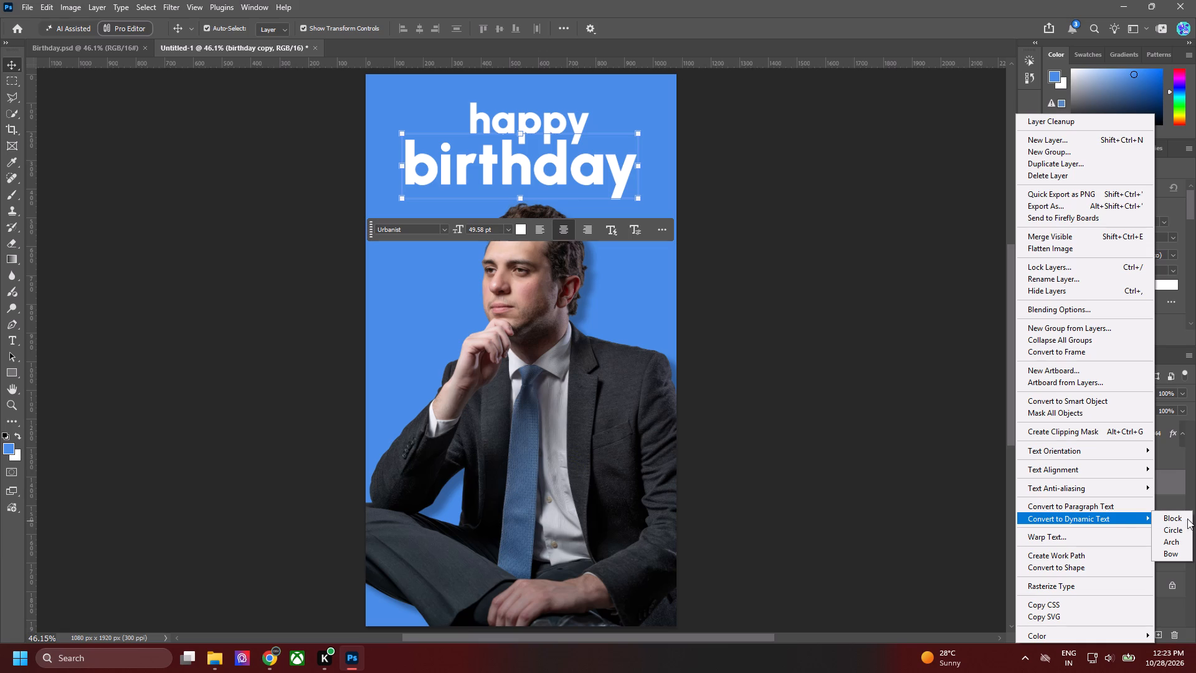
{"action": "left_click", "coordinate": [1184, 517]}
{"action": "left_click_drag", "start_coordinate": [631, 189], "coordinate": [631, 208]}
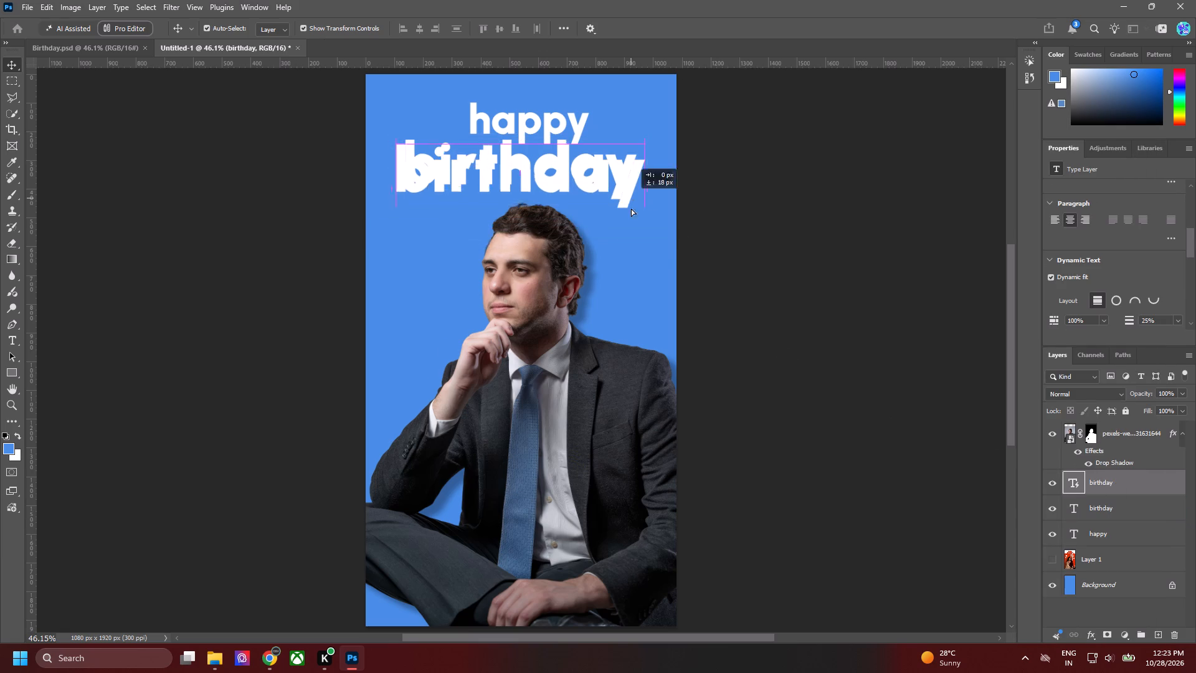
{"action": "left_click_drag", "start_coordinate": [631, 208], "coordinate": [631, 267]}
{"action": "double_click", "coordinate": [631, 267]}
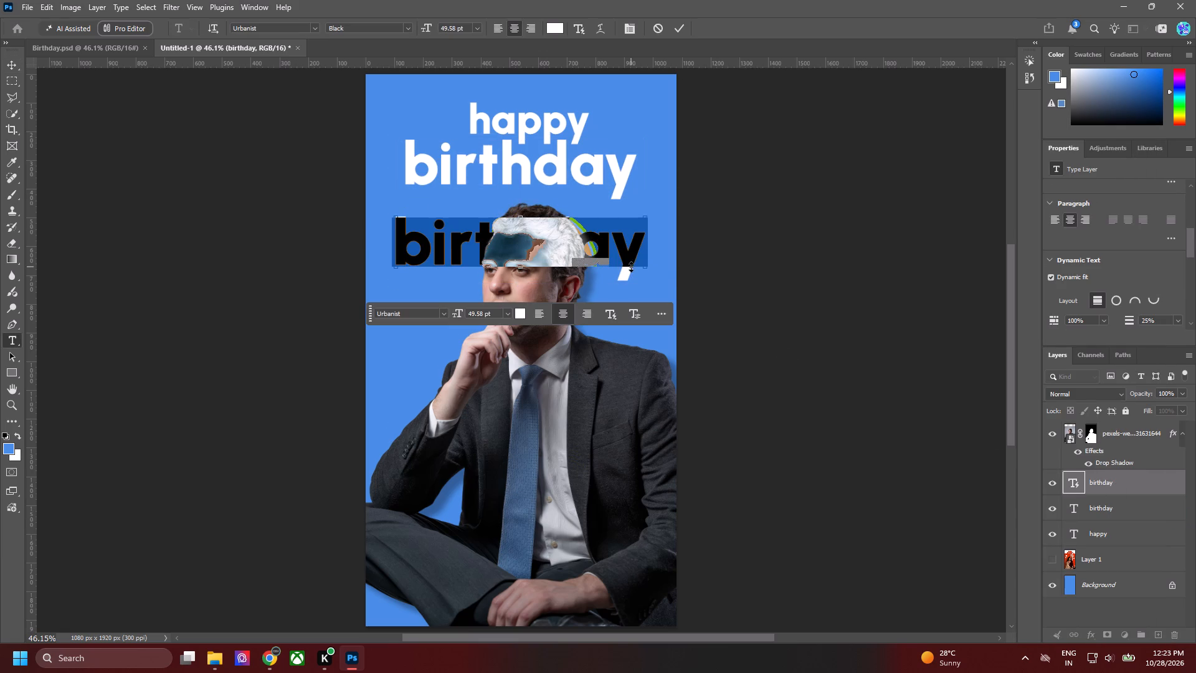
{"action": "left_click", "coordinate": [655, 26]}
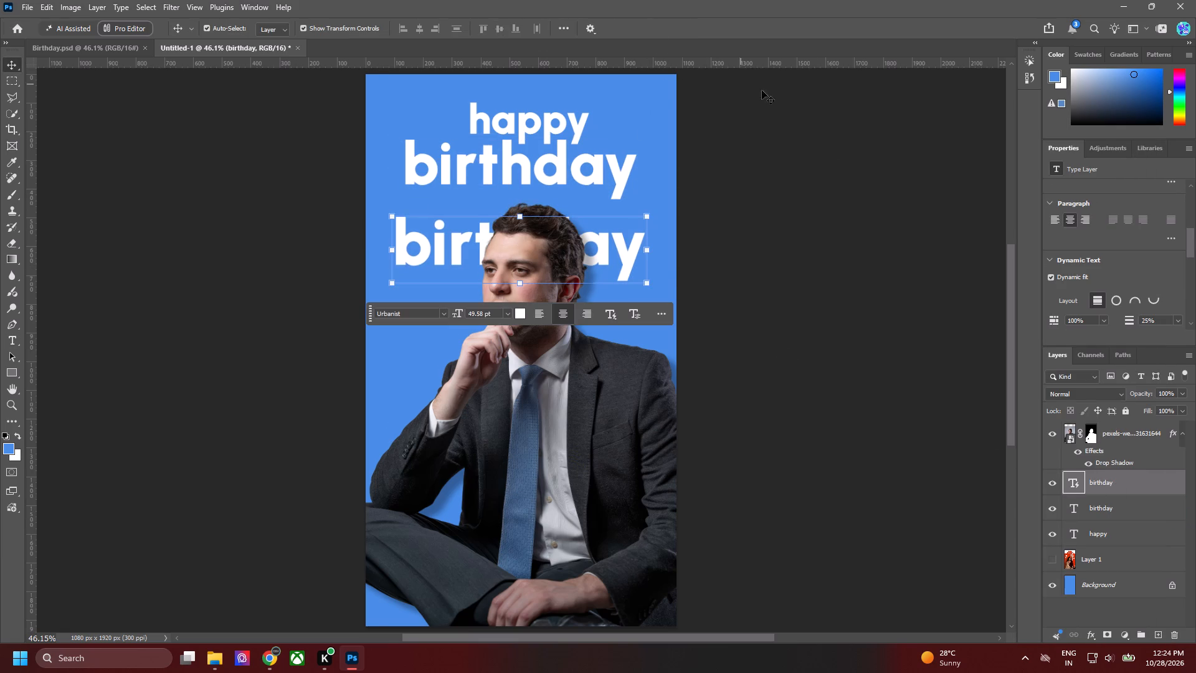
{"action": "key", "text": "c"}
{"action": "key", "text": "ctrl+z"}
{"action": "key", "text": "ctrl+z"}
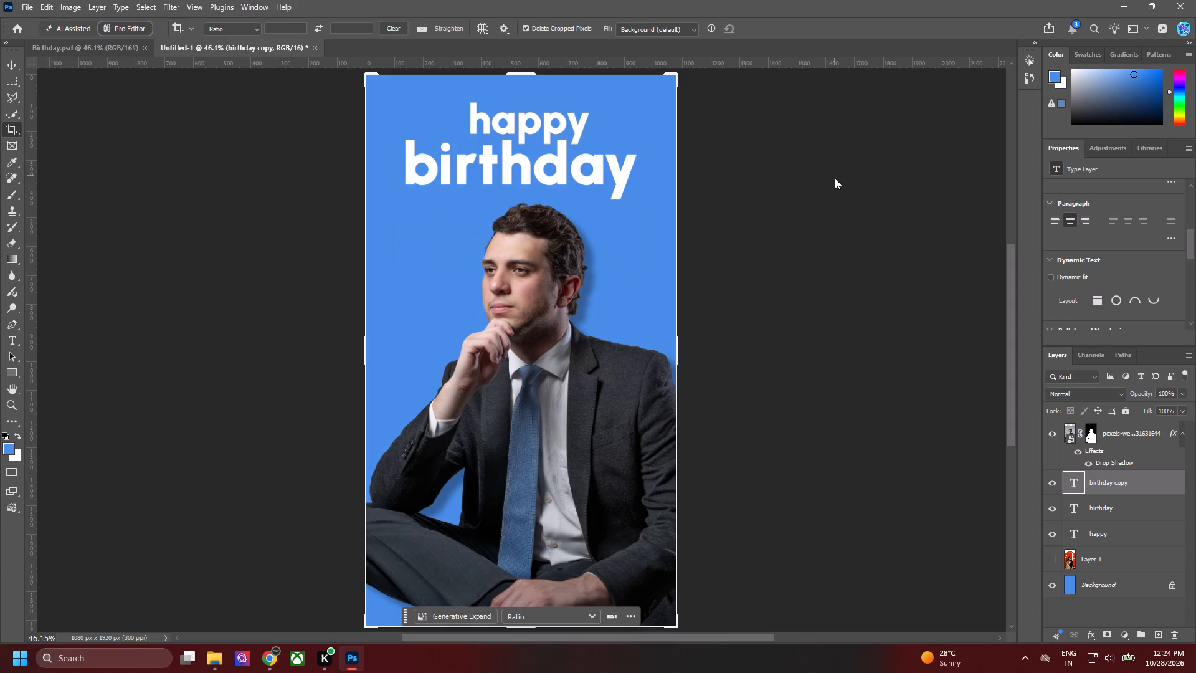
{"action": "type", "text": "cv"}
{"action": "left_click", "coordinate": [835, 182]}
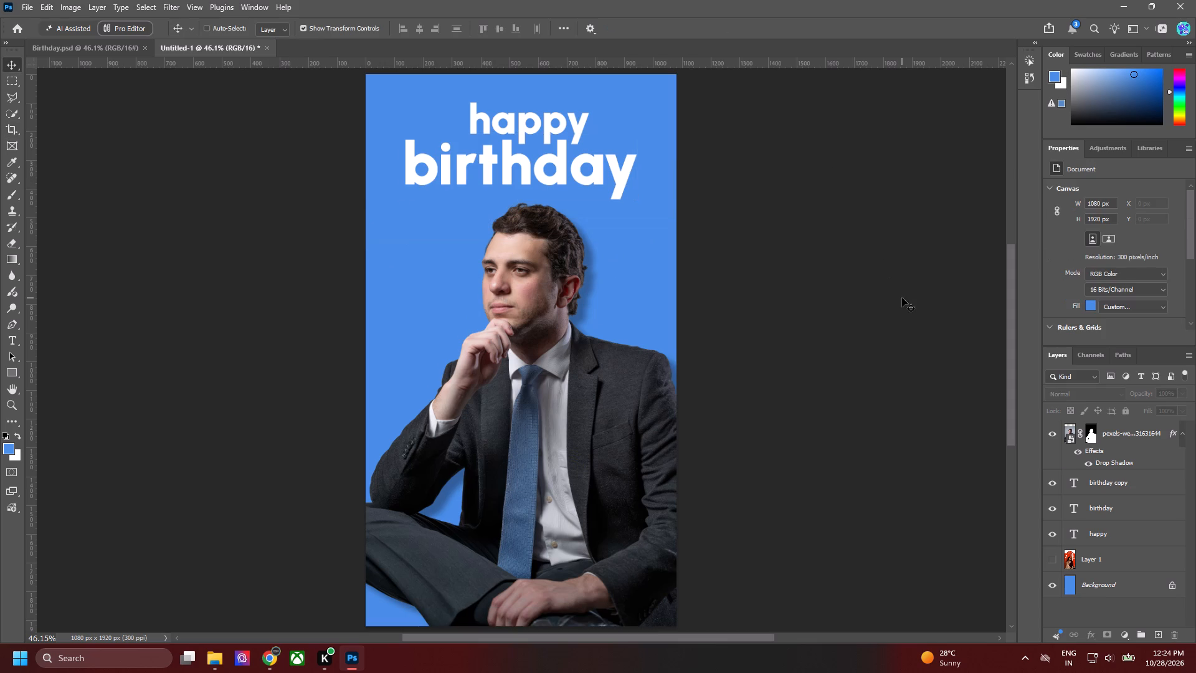
Convert the "birthday copy" text layer to a shape.
{"action": "left_click", "coordinate": [1151, 488]}
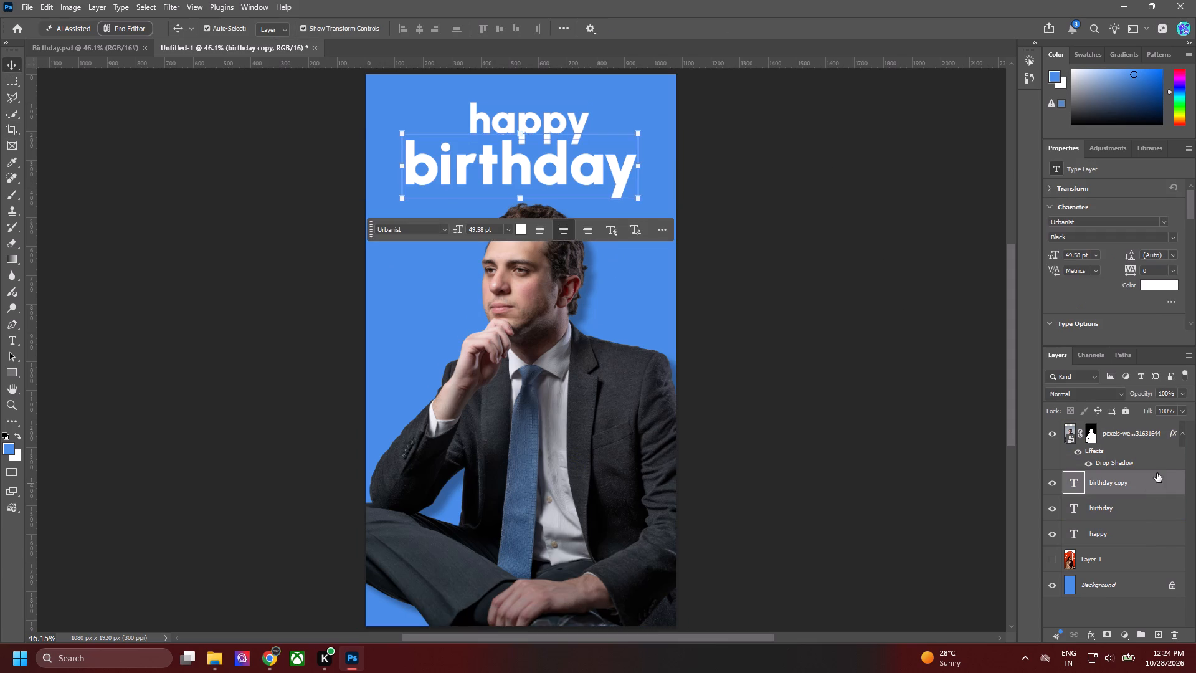
{"action": "right_click", "coordinate": [1176, 486]}
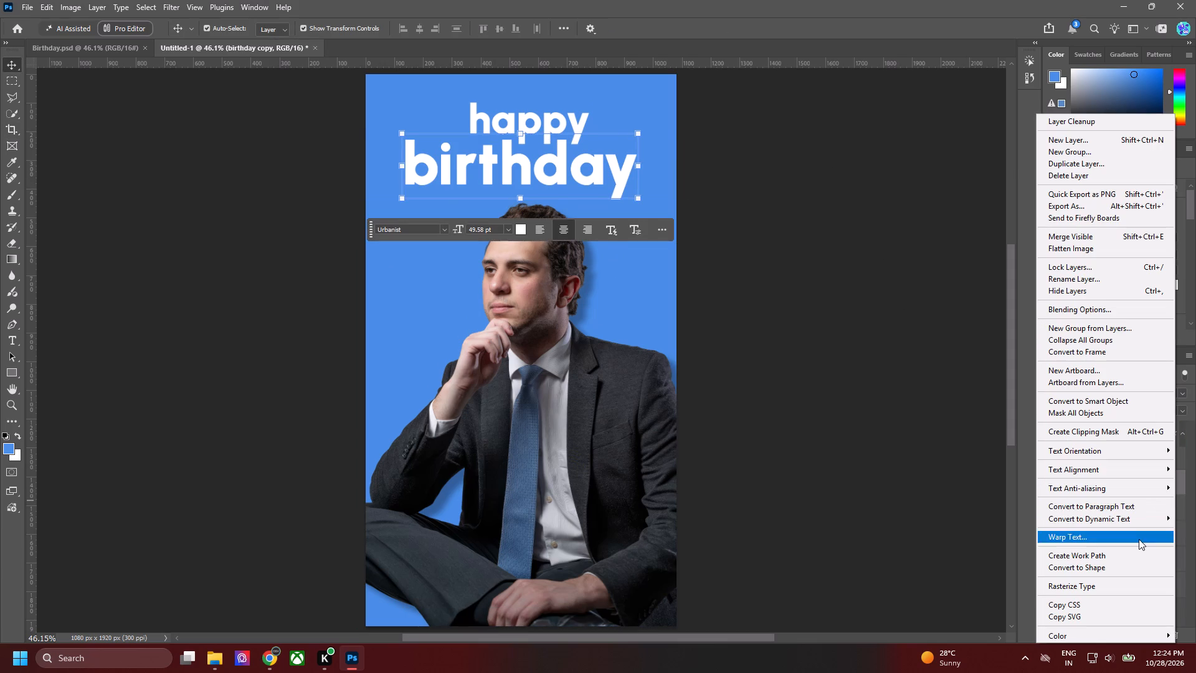
{"action": "left_click", "coordinate": [1117, 568]}
{"action": "left_click", "coordinate": [776, 296]}
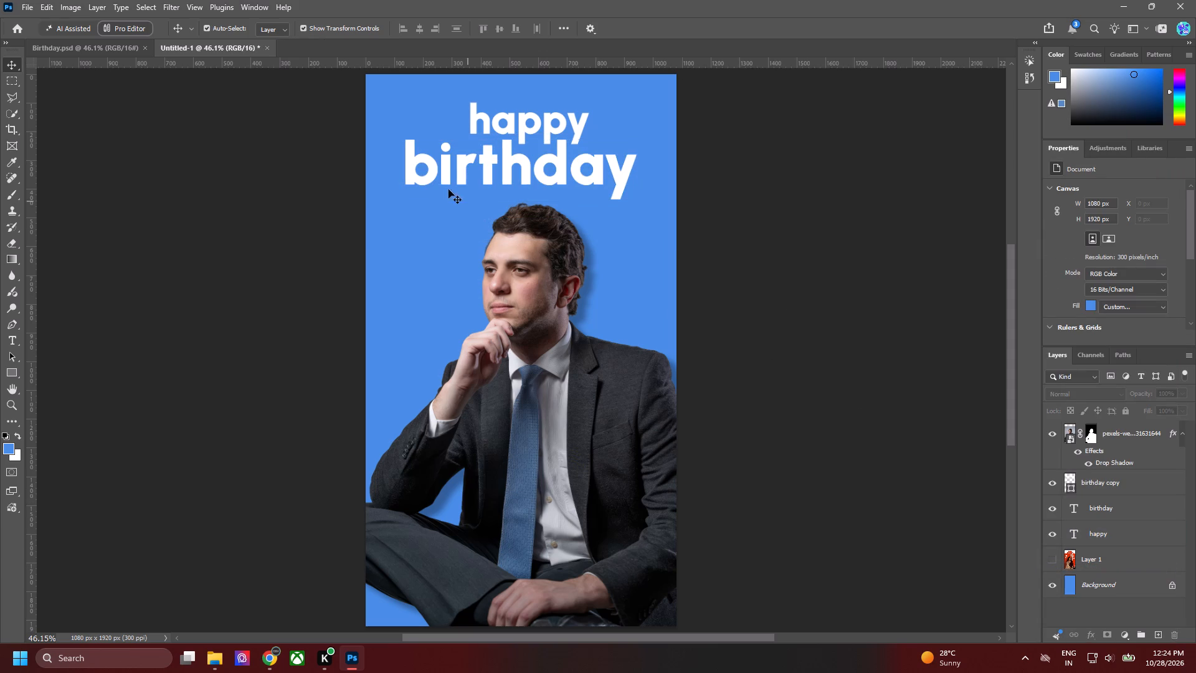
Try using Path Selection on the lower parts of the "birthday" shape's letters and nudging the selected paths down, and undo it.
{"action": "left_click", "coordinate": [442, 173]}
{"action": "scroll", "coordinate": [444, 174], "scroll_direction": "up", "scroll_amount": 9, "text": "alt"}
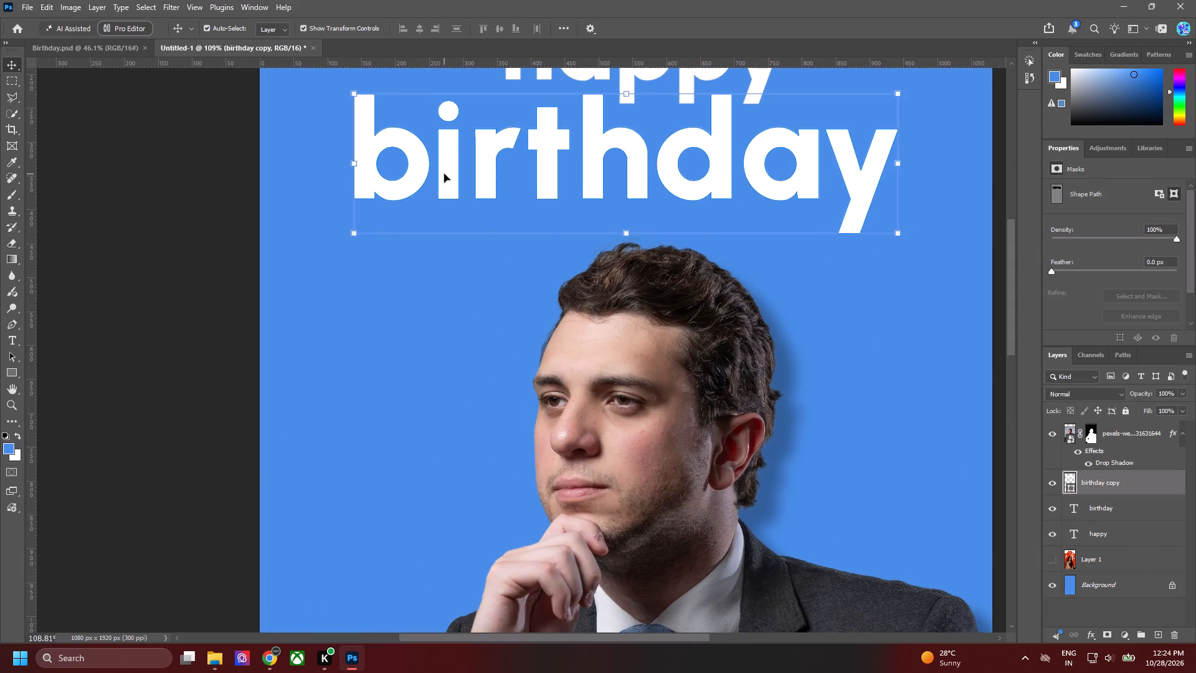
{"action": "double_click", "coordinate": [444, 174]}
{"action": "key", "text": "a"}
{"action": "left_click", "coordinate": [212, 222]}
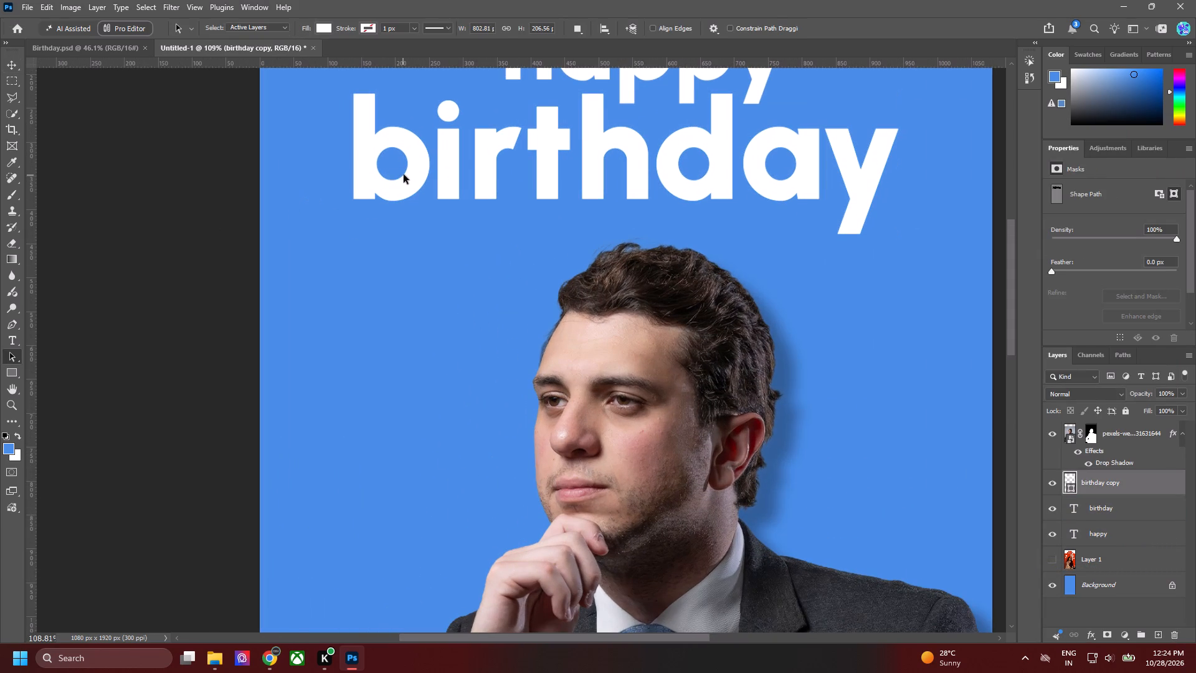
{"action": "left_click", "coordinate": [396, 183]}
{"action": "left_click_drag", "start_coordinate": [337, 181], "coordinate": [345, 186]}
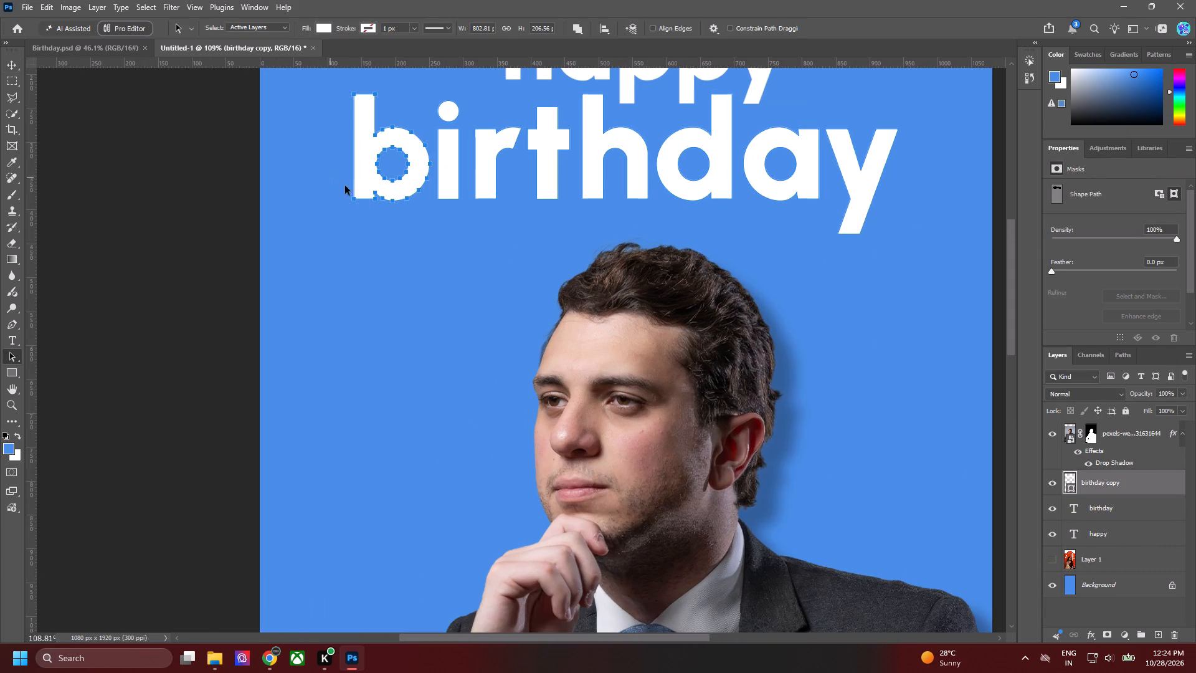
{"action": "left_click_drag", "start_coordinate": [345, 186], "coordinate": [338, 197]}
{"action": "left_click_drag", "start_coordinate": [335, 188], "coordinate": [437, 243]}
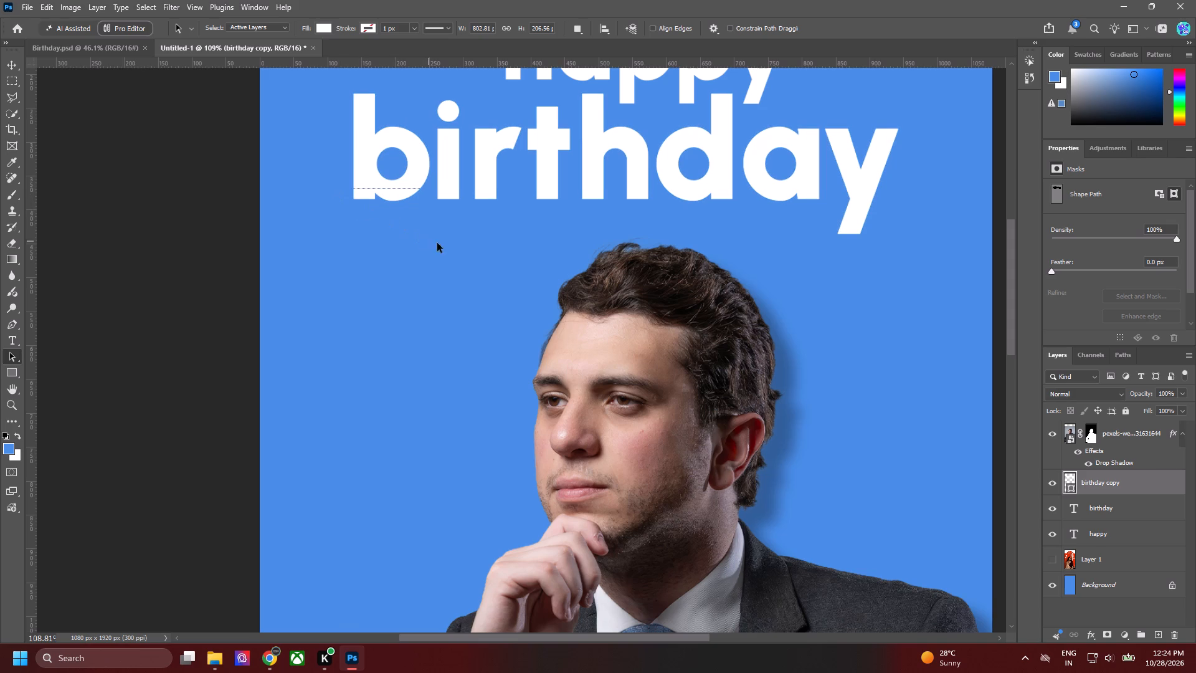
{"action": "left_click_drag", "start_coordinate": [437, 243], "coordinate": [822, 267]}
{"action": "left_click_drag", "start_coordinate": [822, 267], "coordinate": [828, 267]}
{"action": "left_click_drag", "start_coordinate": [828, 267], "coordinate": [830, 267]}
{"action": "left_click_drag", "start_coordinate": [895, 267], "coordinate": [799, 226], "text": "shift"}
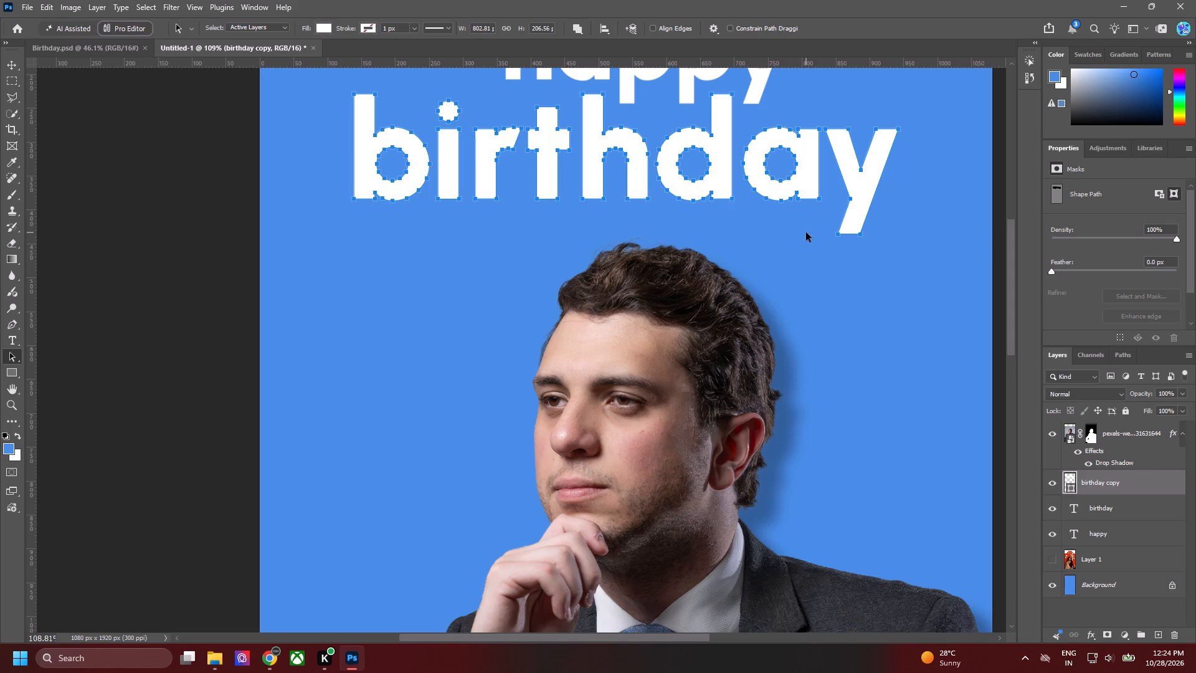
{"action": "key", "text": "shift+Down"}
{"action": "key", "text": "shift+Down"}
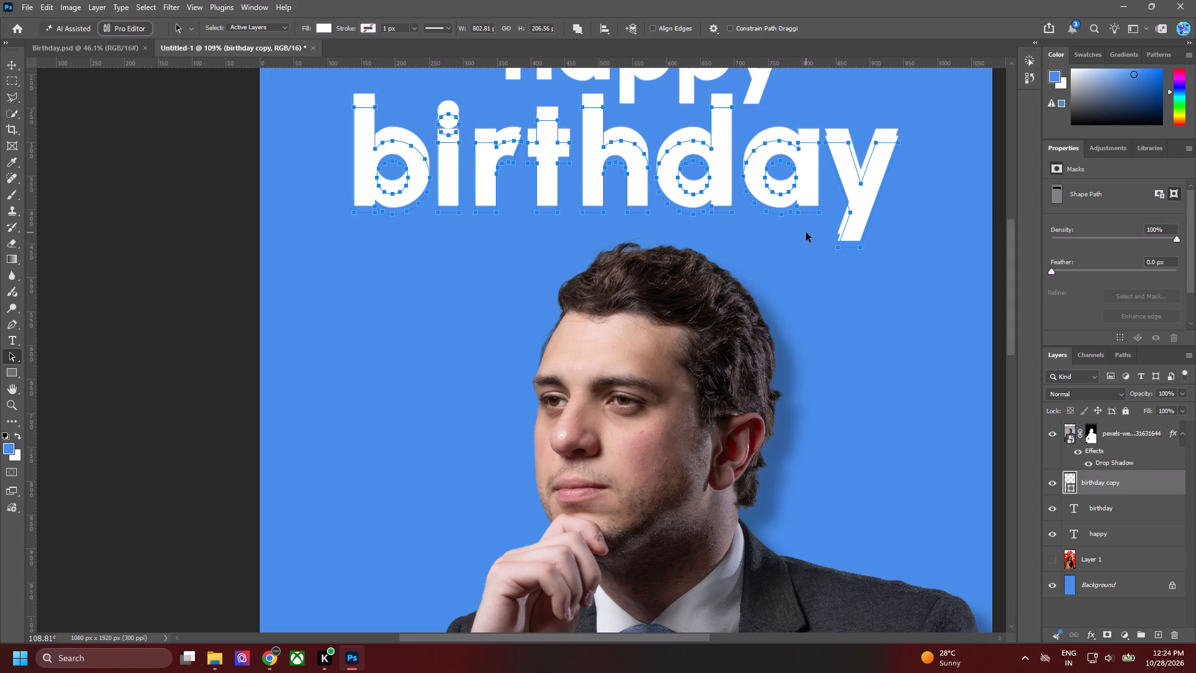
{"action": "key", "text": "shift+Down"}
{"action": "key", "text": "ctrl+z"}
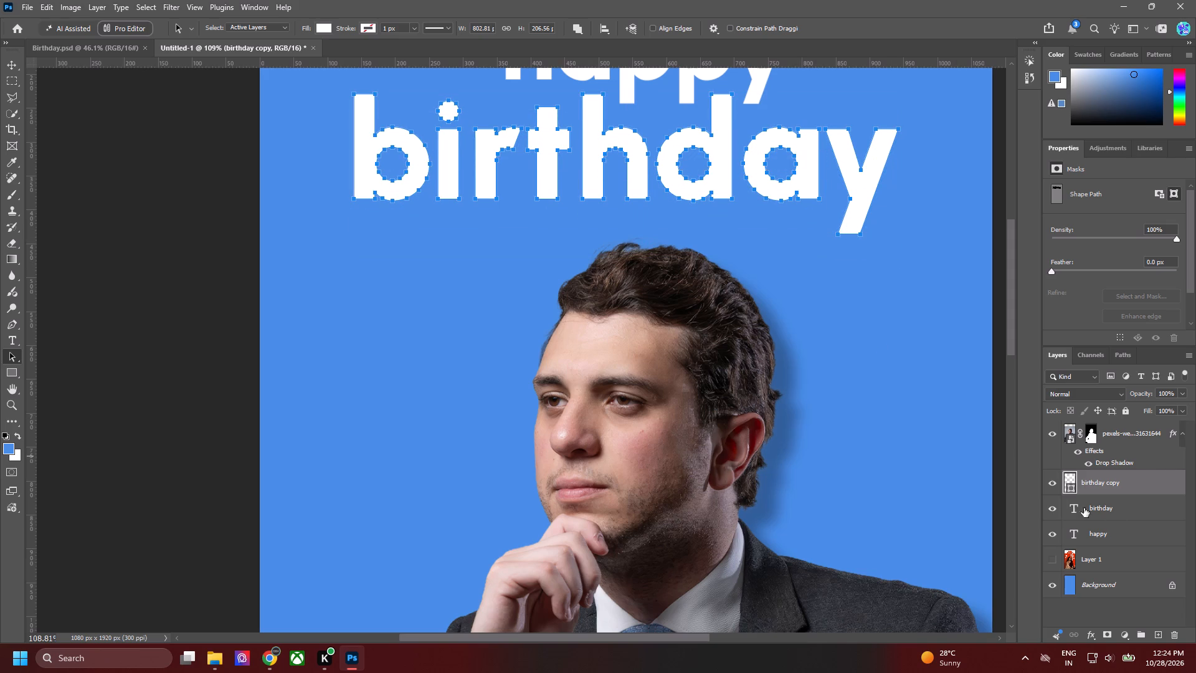
Lock the "birthday" and "happy" text layers, Layer 1 and the portrait layer.
{"action": "left_click", "coordinate": [1144, 510]}
{"action": "left_click", "coordinate": [1138, 535], "text": "shift"}
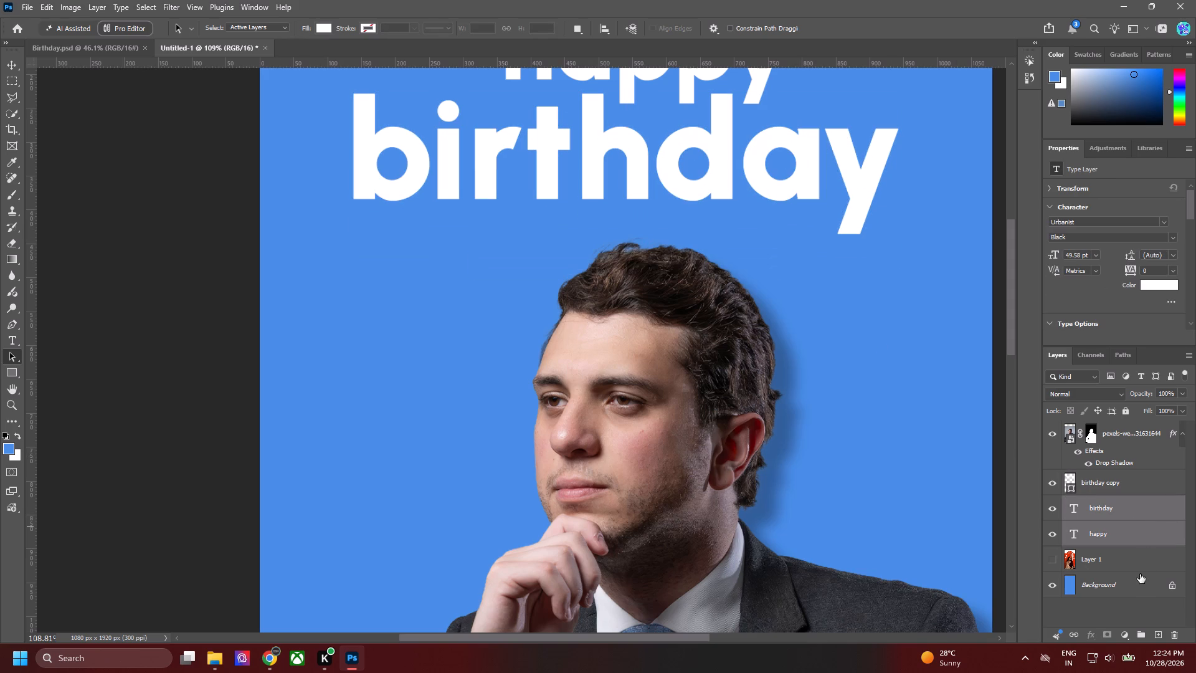
{"action": "left_click", "coordinate": [1136, 559], "text": "shift"}
{"action": "left_click", "coordinate": [1129, 406]}
{"action": "left_click", "coordinate": [1132, 447]}
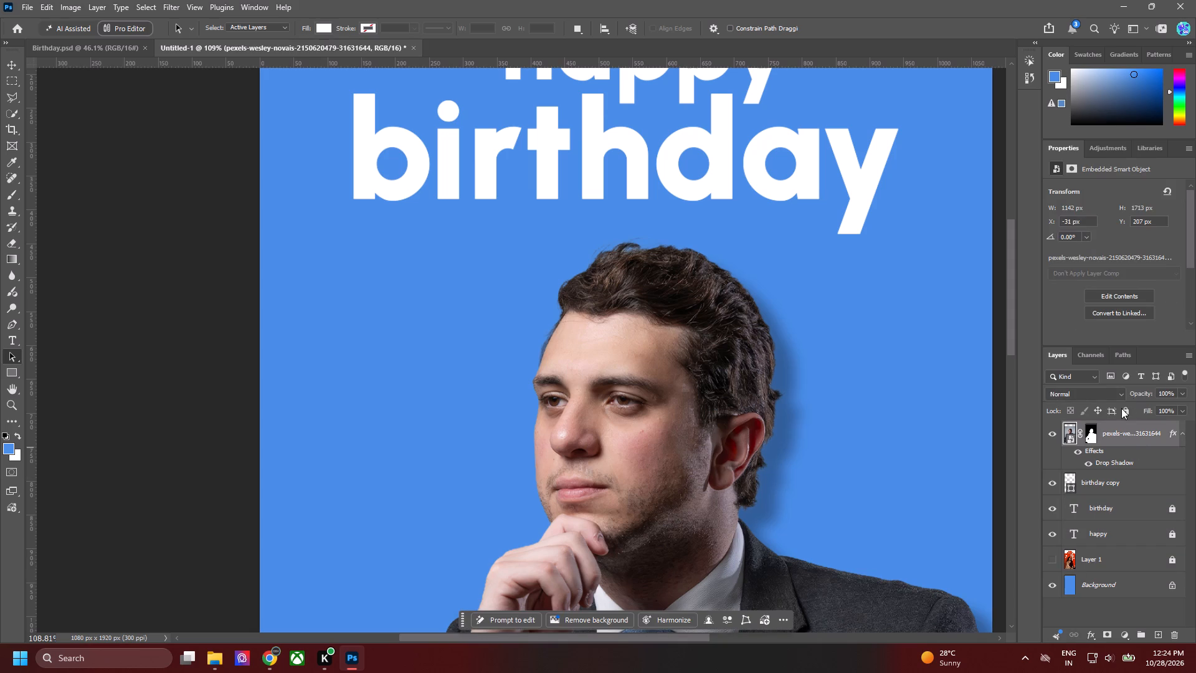
{"action": "left_click", "coordinate": [1124, 416]}
{"action": "left_click", "coordinate": [814, 193]}
{"action": "left_click", "coordinate": [854, 230]}
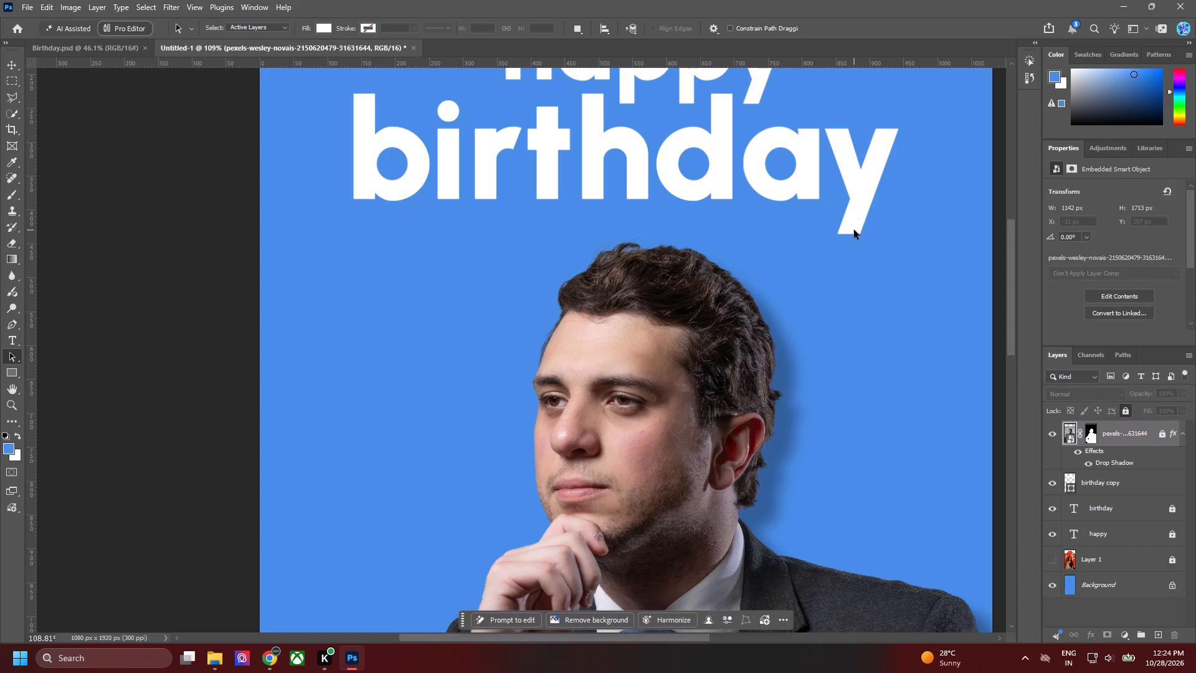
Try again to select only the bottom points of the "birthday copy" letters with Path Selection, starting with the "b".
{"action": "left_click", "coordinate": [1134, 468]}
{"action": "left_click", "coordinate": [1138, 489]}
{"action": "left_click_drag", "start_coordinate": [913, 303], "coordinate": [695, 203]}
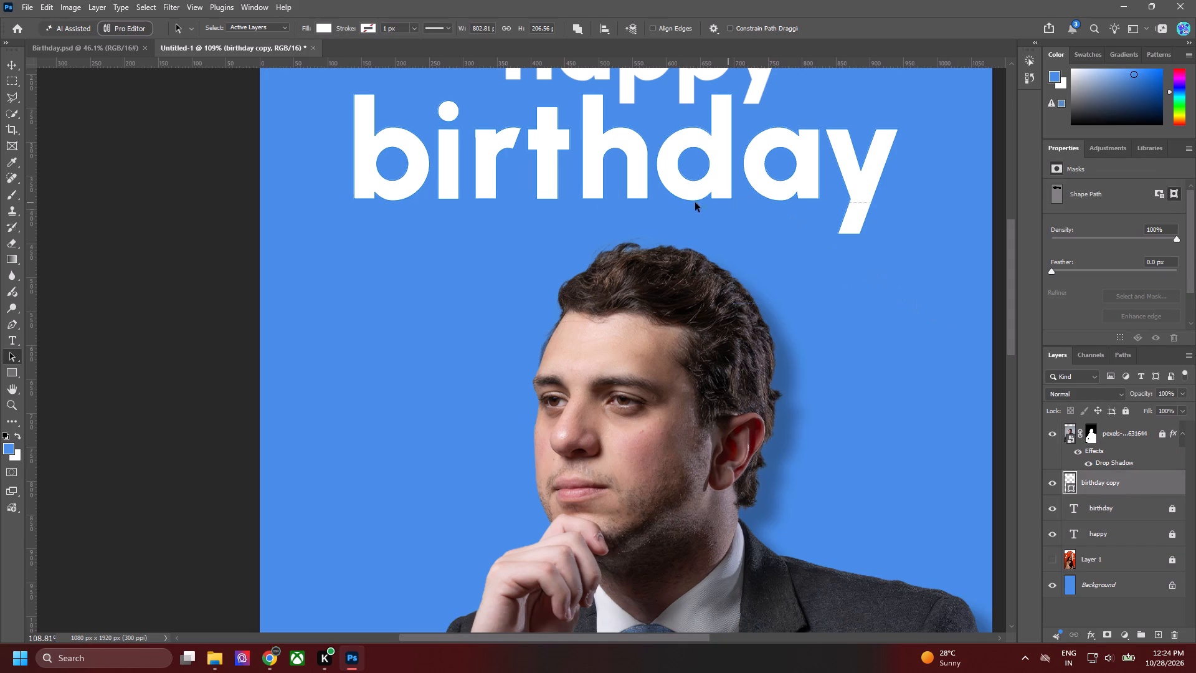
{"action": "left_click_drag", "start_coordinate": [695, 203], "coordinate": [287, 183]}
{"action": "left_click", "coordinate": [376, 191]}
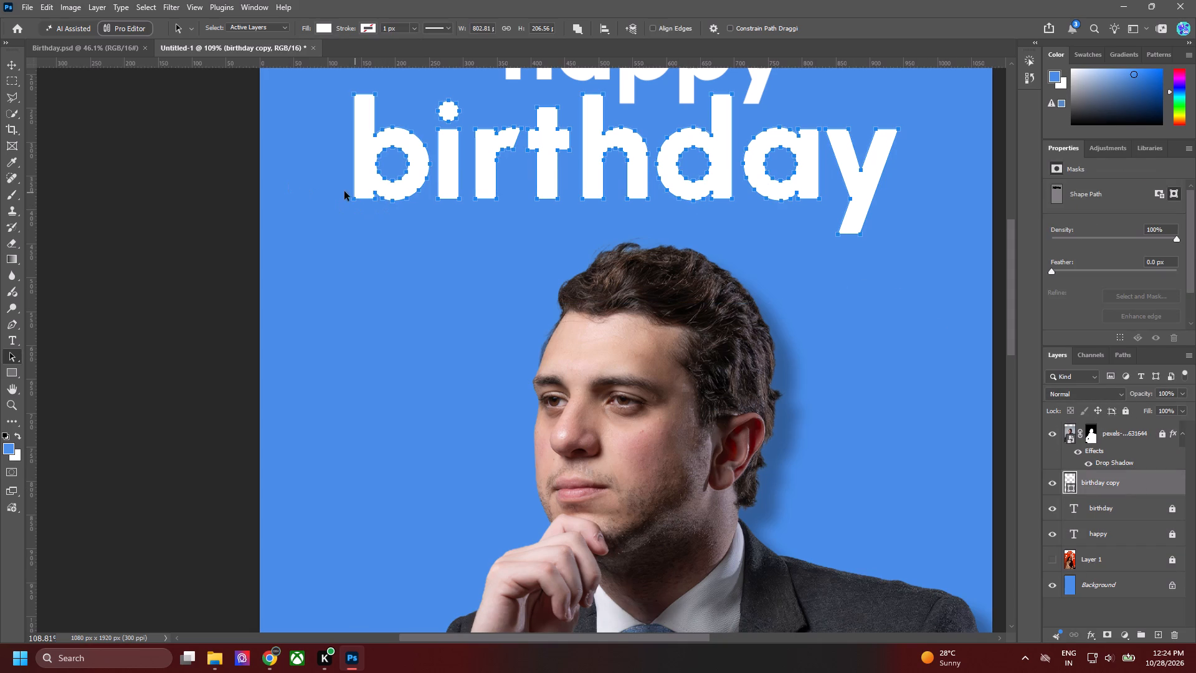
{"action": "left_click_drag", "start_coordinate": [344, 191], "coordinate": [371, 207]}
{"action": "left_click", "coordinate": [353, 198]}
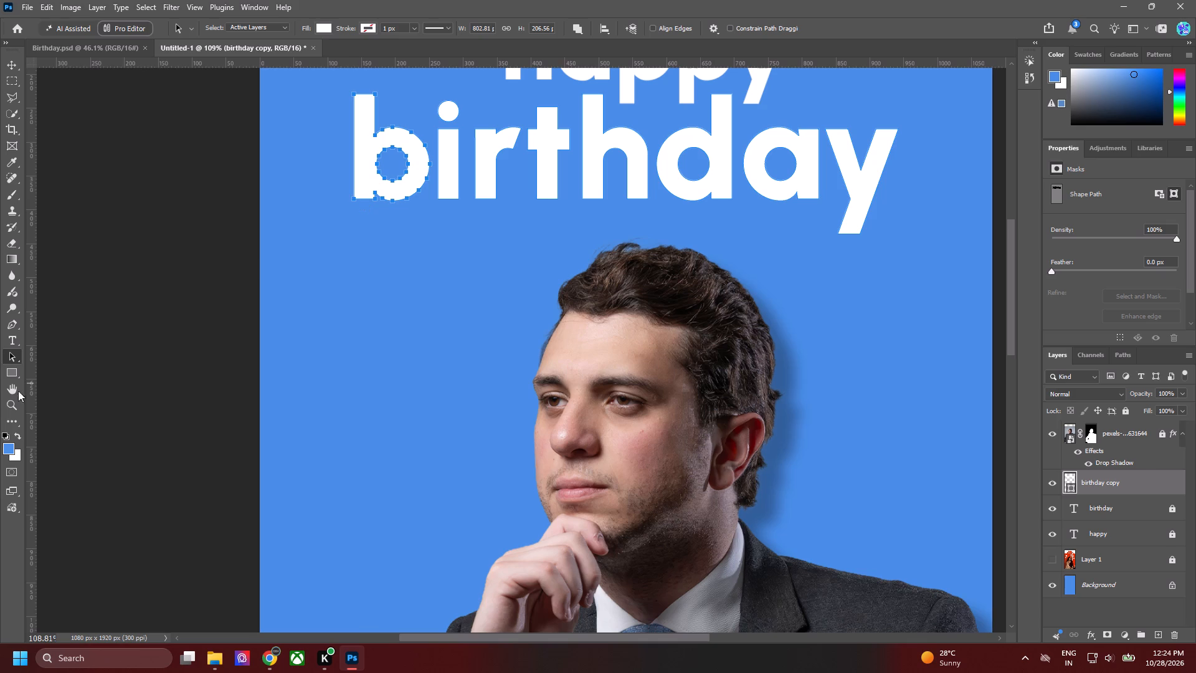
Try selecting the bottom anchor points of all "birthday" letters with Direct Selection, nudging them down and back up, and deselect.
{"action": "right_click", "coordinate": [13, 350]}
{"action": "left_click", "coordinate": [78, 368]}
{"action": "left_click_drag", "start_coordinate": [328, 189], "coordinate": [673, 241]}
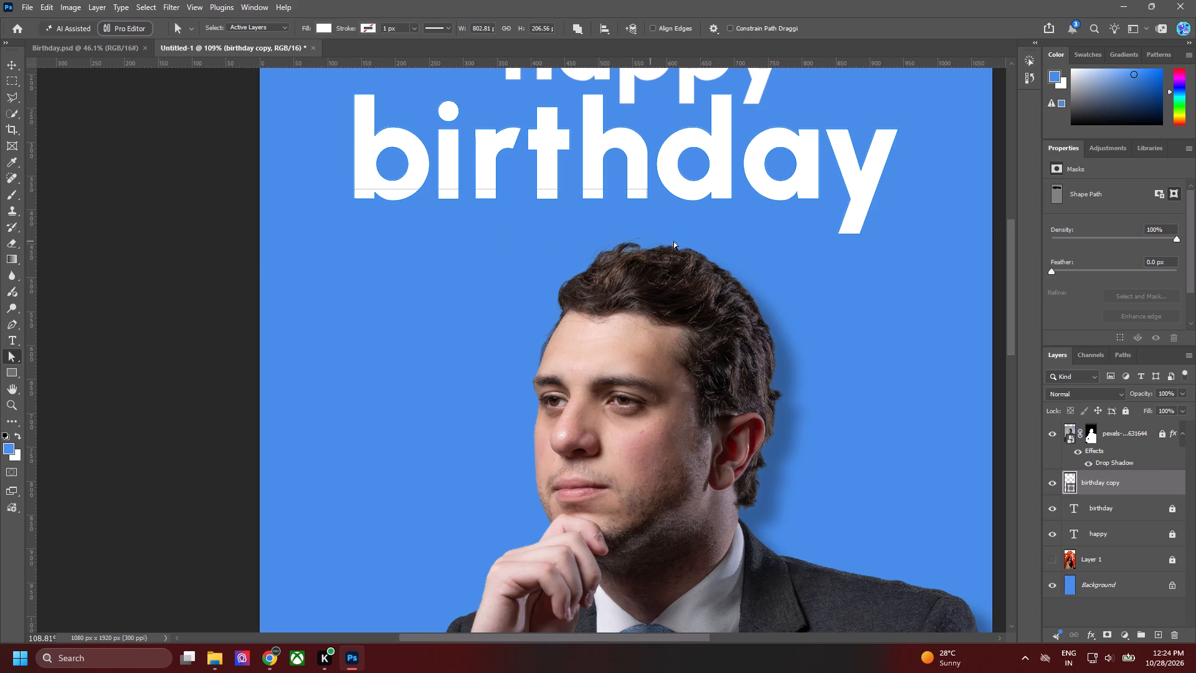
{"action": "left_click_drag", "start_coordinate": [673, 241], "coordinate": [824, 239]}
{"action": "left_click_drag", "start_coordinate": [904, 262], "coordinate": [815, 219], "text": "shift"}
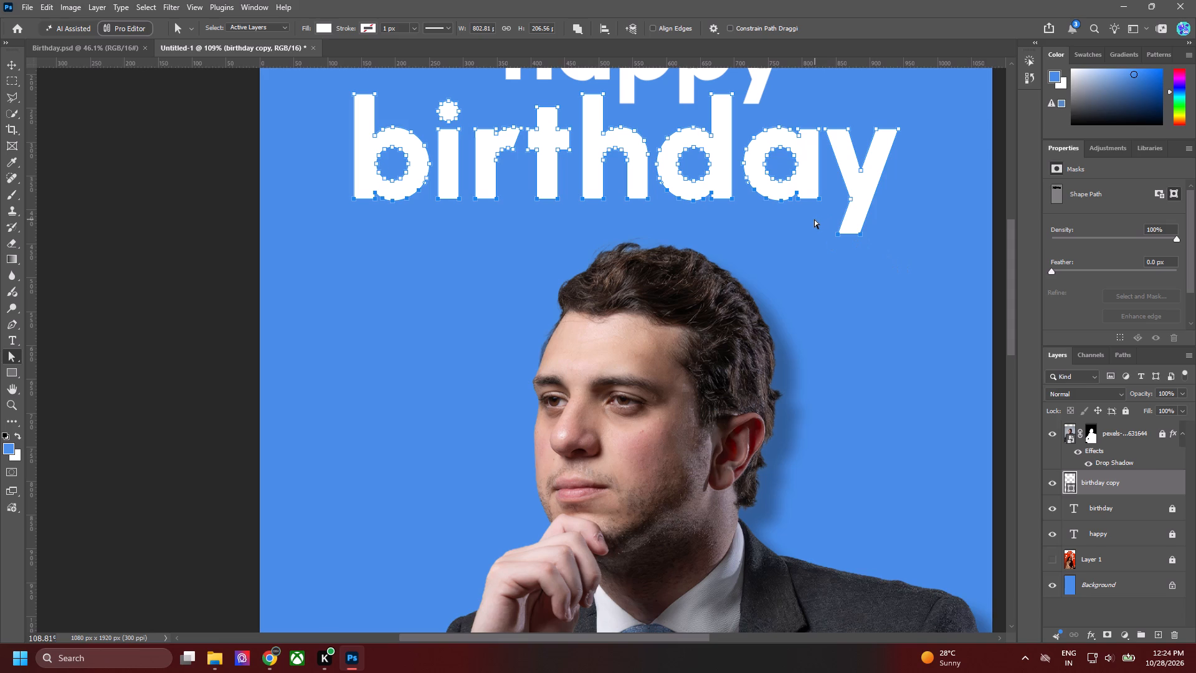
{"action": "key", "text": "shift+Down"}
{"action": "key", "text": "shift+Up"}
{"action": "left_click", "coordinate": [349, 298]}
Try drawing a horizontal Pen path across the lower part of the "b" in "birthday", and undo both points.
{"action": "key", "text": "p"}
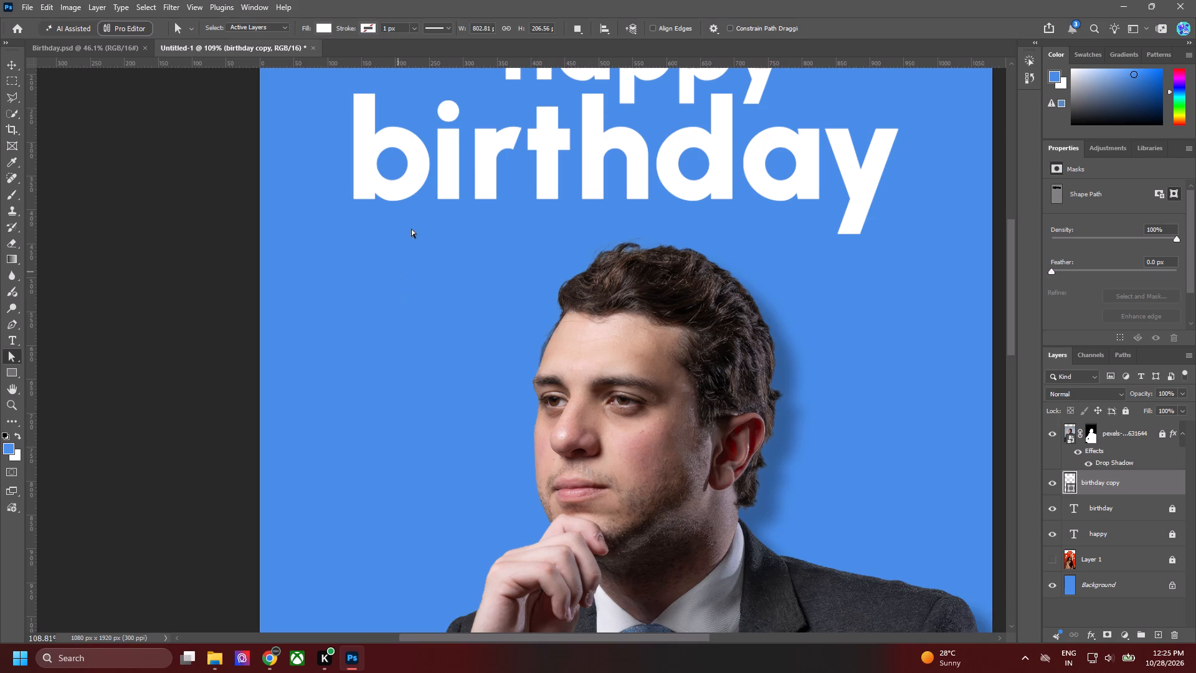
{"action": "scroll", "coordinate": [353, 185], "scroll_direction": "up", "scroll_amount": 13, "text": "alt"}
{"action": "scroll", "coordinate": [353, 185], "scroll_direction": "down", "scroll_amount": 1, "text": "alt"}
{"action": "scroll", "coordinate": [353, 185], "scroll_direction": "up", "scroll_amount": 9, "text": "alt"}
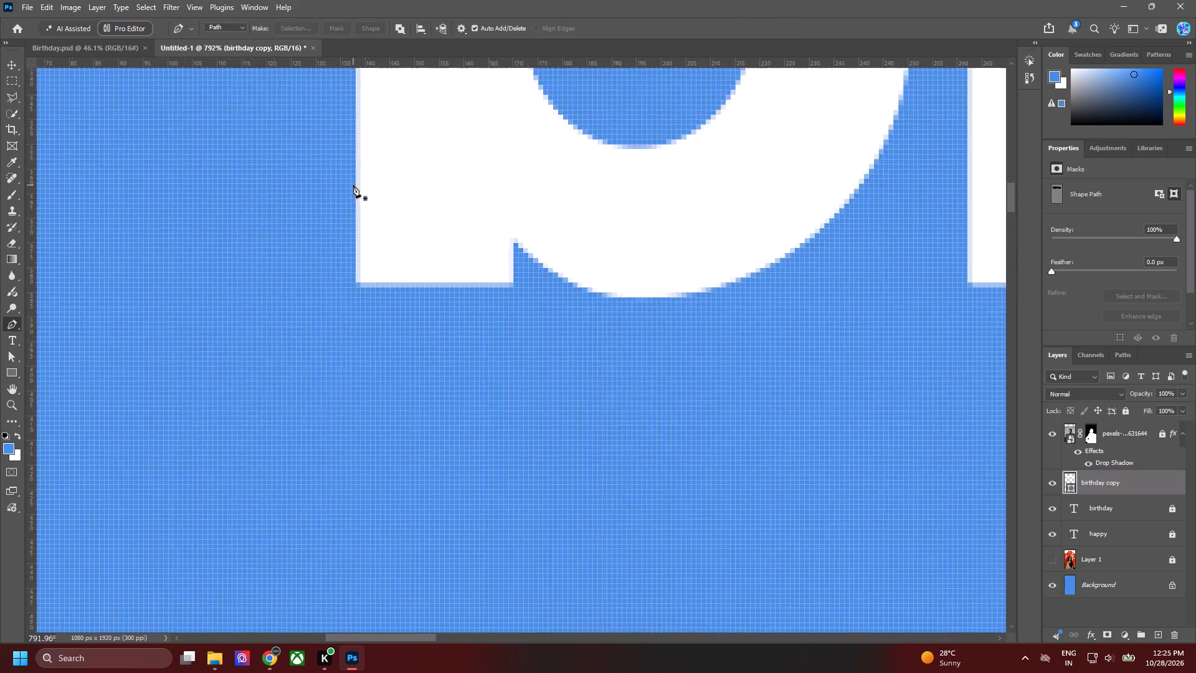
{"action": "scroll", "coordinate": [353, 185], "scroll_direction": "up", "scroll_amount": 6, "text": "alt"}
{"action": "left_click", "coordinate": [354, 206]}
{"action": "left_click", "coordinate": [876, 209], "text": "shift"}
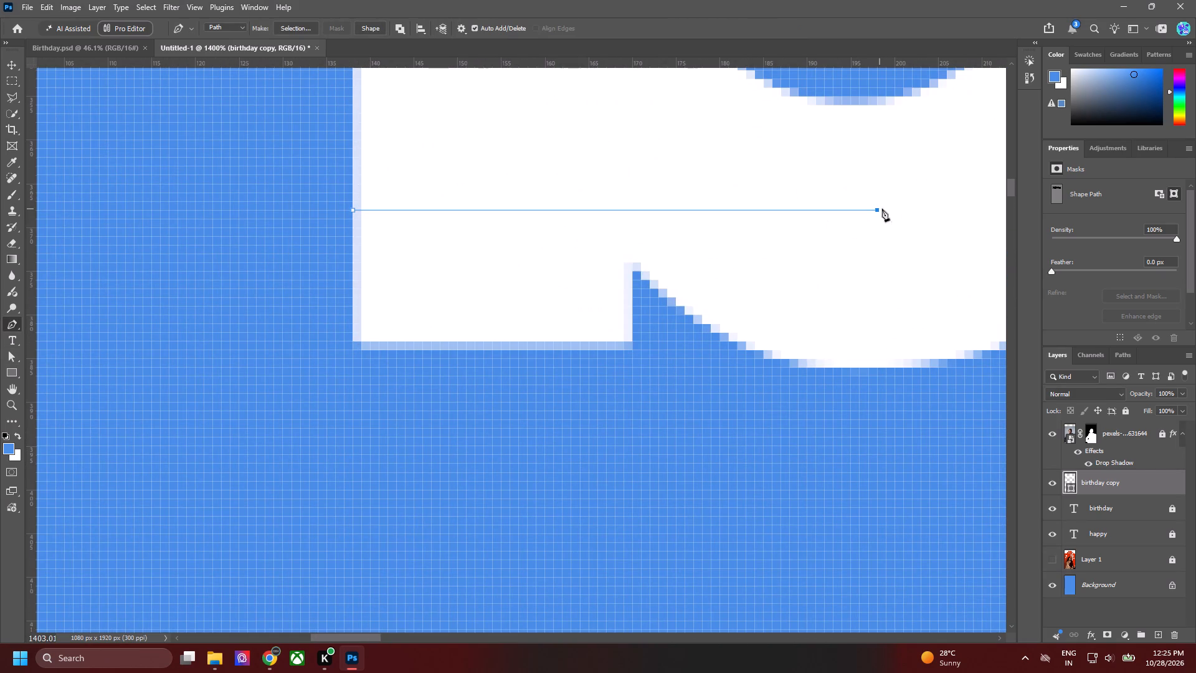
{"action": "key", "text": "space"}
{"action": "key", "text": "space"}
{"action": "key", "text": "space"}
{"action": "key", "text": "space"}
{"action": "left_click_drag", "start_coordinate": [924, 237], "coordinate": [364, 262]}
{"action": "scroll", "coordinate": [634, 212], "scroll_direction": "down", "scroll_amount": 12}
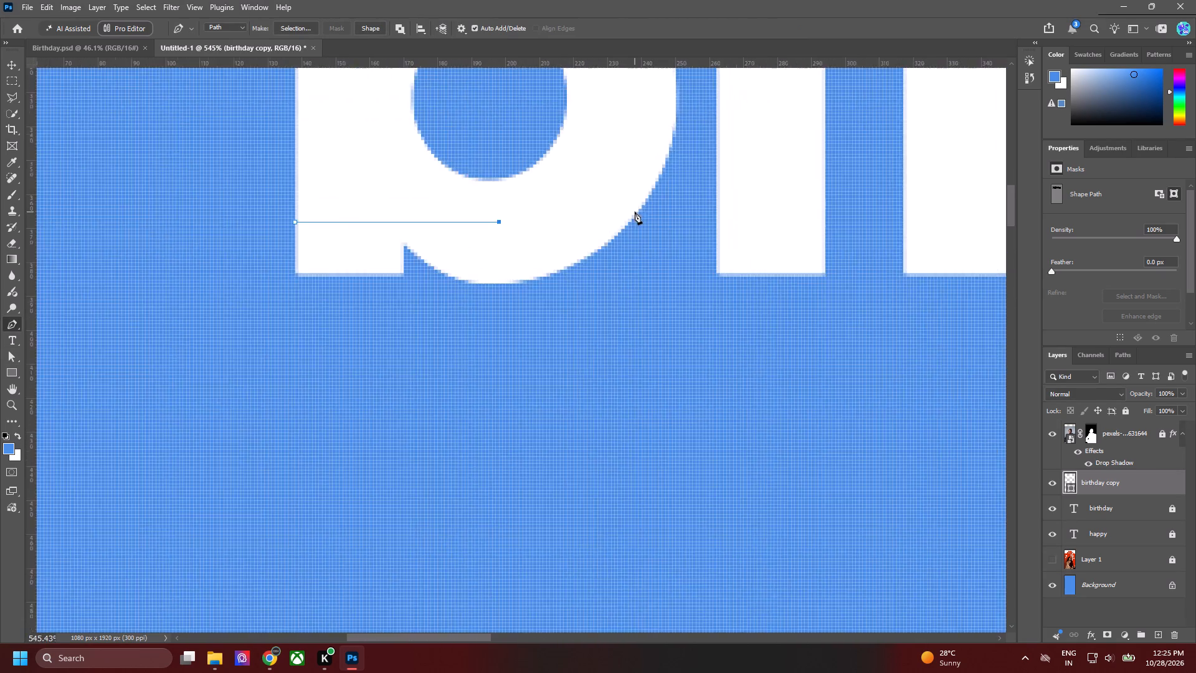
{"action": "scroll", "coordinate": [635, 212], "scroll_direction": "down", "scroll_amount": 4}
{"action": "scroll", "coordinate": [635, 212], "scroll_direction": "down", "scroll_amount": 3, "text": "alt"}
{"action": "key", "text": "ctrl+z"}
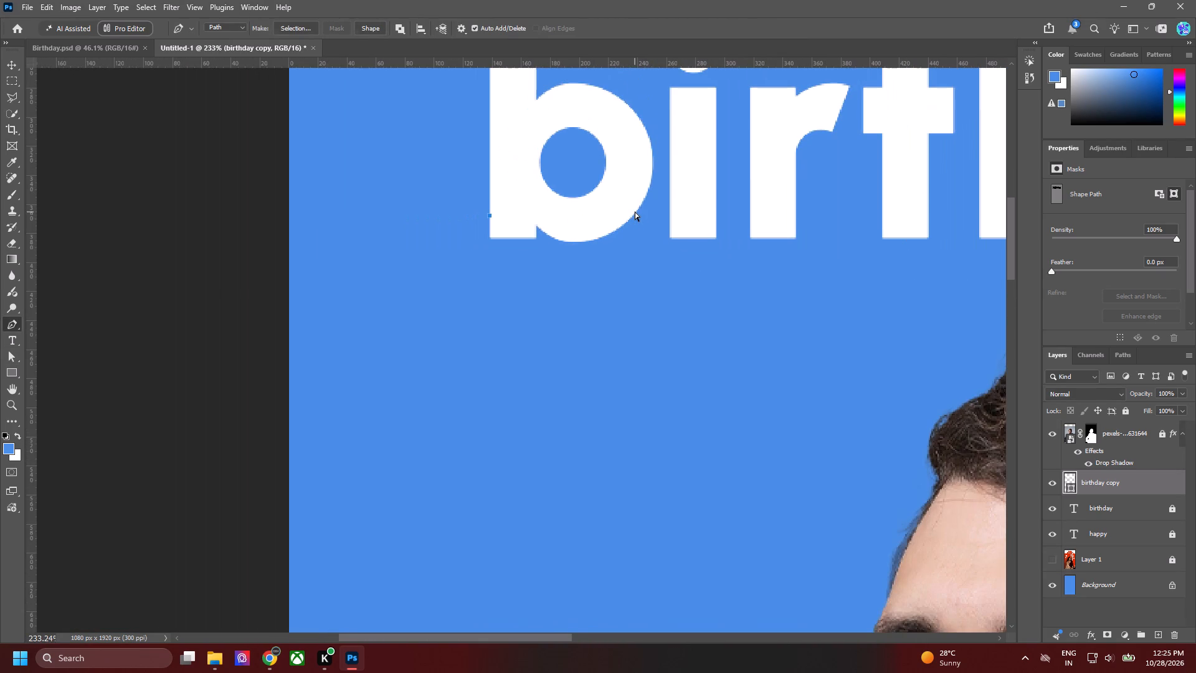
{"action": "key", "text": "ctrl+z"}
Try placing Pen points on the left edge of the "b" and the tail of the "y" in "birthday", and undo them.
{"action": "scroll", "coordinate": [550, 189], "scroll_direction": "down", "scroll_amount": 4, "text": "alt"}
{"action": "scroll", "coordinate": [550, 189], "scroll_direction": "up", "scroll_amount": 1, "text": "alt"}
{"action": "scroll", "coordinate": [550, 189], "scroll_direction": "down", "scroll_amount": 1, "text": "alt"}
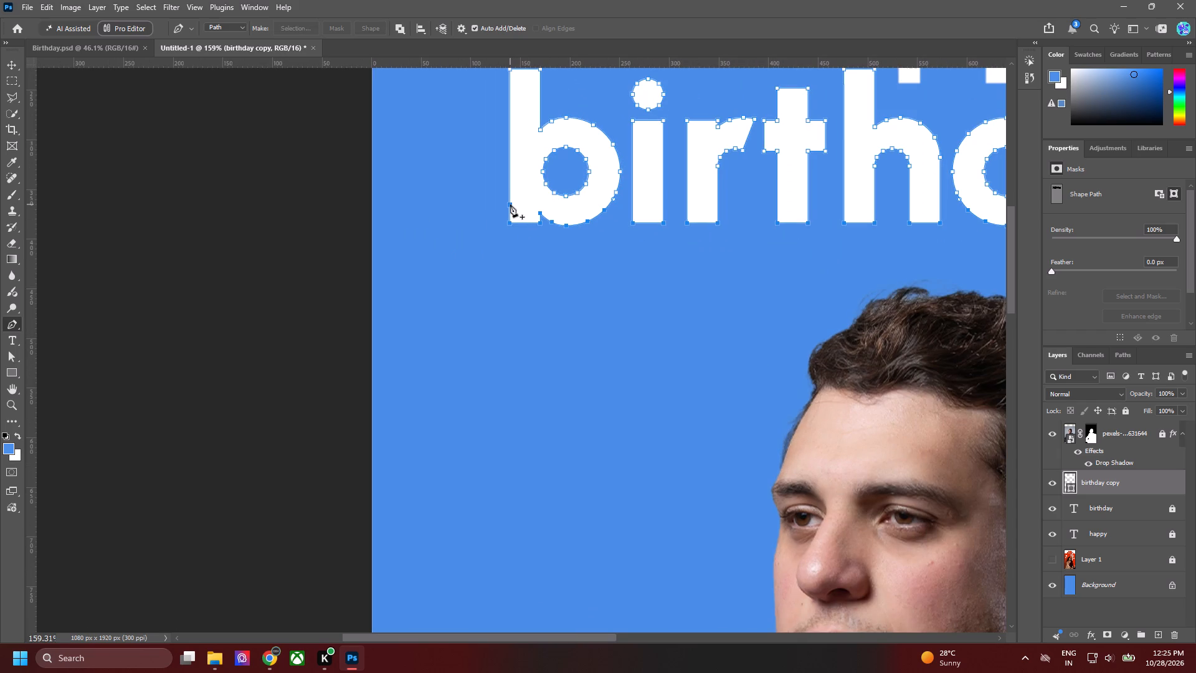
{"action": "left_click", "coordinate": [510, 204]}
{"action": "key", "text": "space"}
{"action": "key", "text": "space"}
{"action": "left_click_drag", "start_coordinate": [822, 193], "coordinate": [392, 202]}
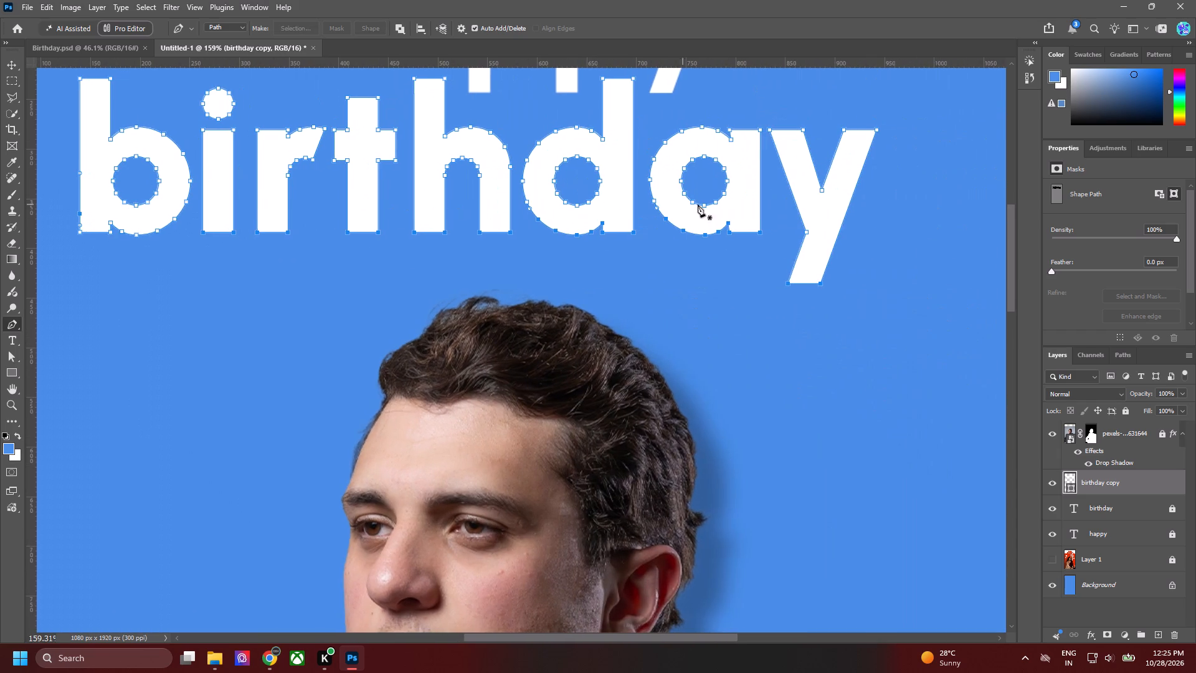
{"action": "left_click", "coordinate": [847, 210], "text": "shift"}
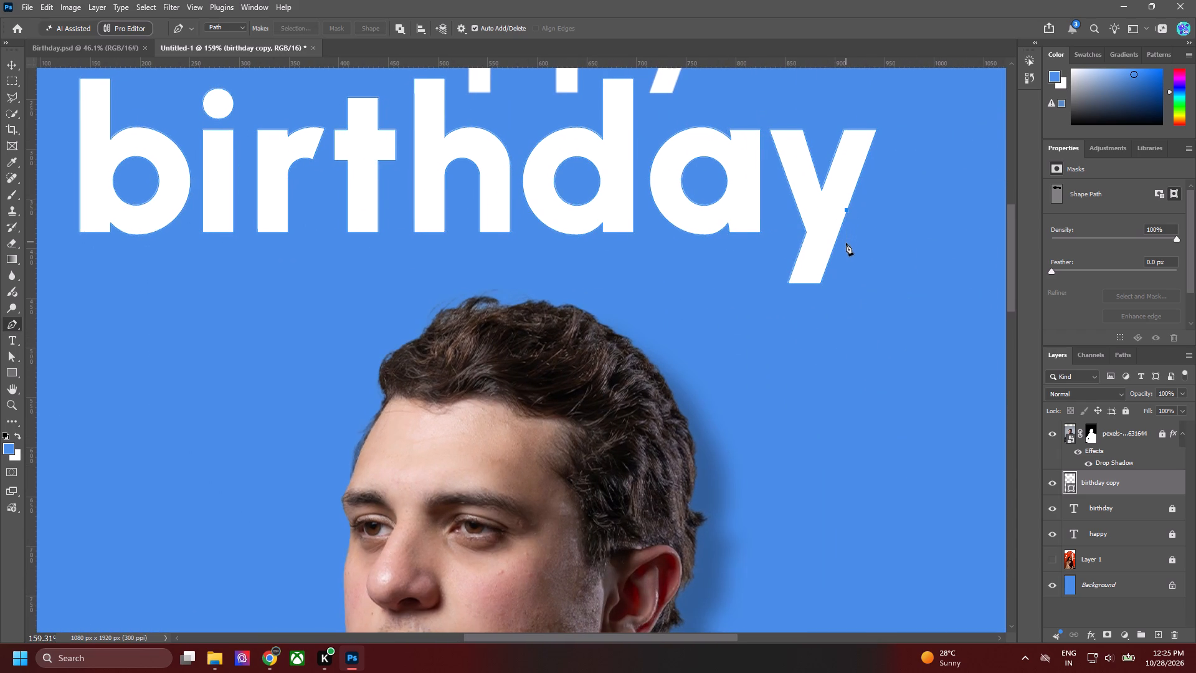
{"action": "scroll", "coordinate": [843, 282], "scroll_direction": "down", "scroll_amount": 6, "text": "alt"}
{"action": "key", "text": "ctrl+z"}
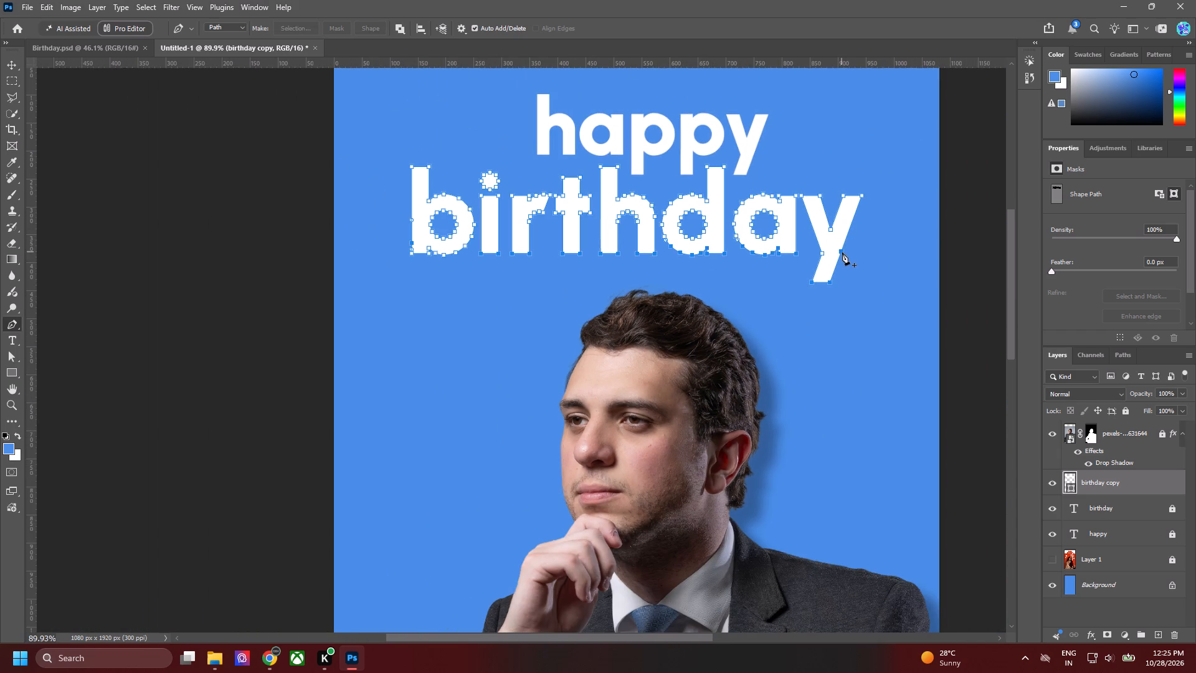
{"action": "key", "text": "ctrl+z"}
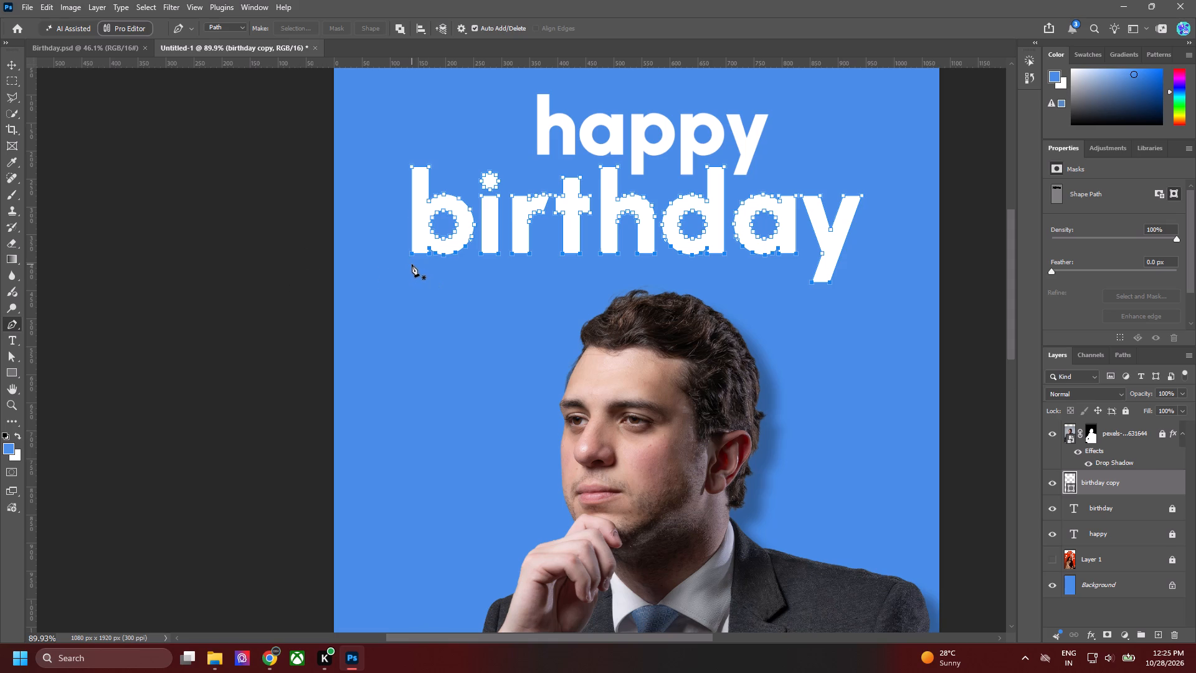
Add vertical guides at the left edge of the "b" in "birthday" and through the "y" at about 913 px.
{"action": "key", "text": "v"}
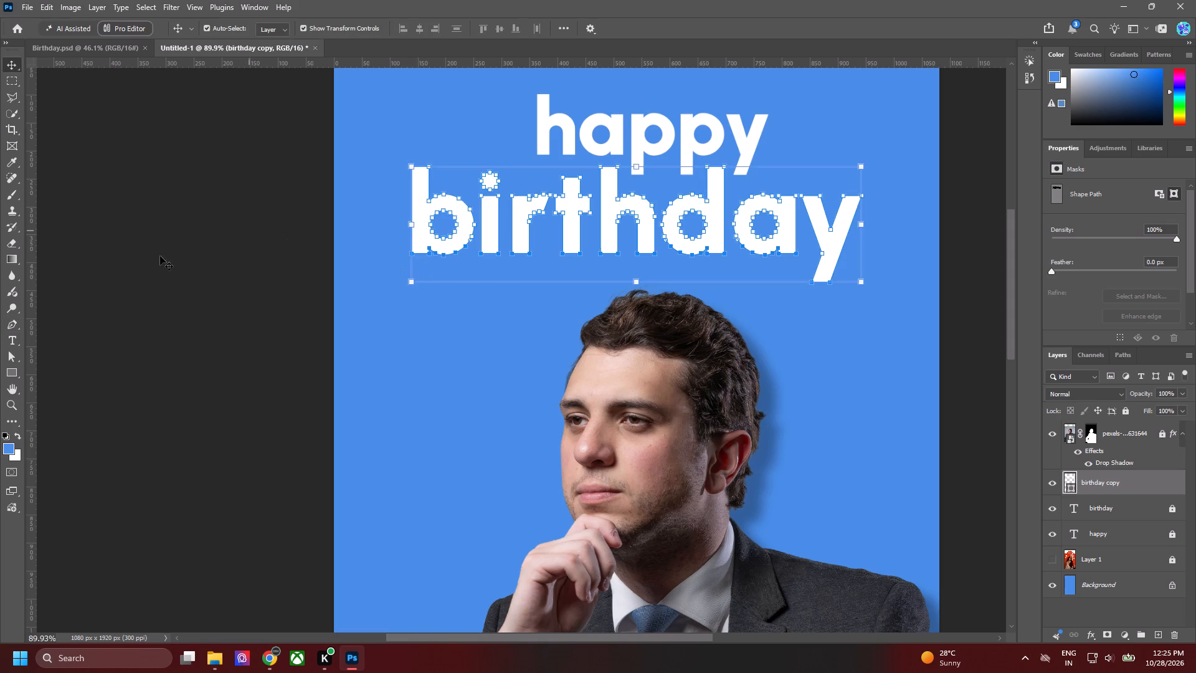
{"action": "left_click_drag", "start_coordinate": [30, 291], "coordinate": [419, 276]}
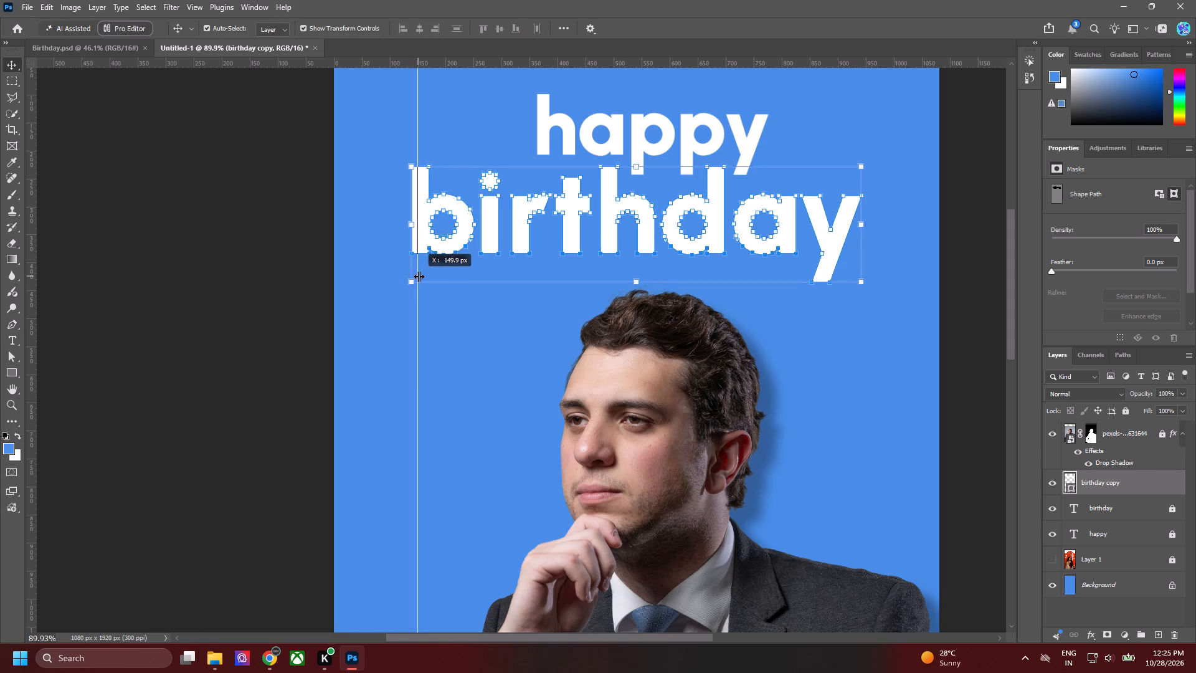
{"action": "left_click_drag", "start_coordinate": [419, 276], "coordinate": [412, 277]}
{"action": "left_click", "coordinate": [197, 297]}
{"action": "left_click_drag", "start_coordinate": [36, 338], "coordinate": [546, 321]}
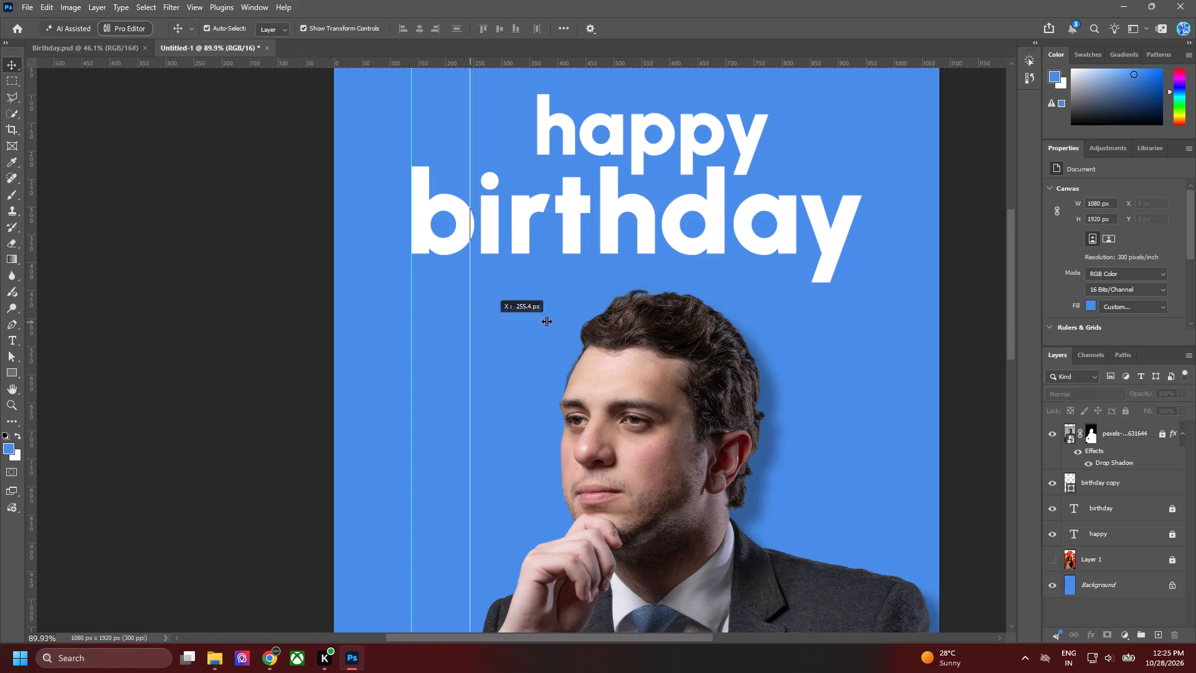
{"action": "left_click_drag", "start_coordinate": [546, 321], "coordinate": [846, 298]}
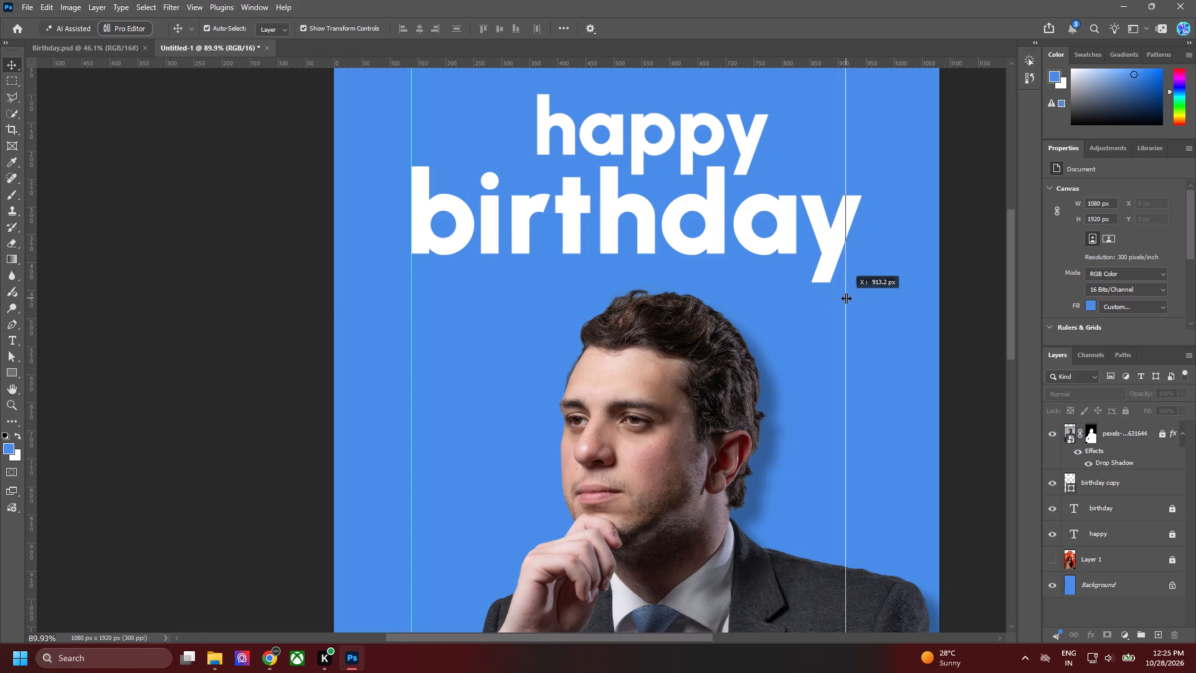
{"action": "left_click_drag", "start_coordinate": [846, 298], "coordinate": [845, 297]}
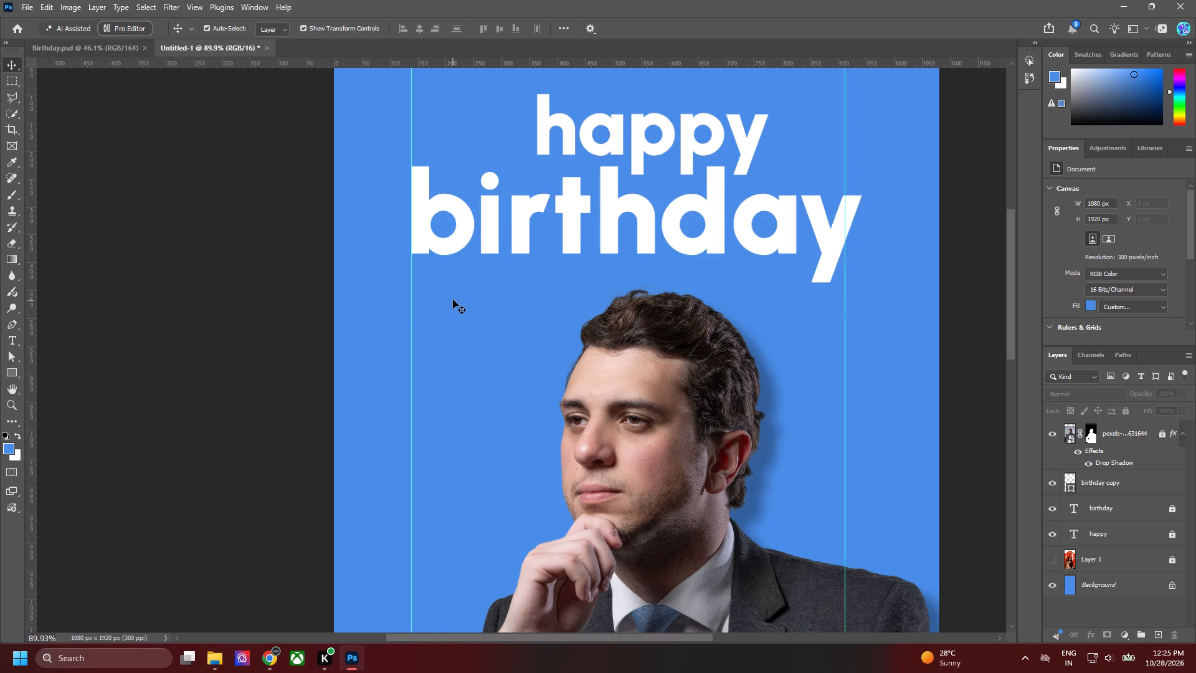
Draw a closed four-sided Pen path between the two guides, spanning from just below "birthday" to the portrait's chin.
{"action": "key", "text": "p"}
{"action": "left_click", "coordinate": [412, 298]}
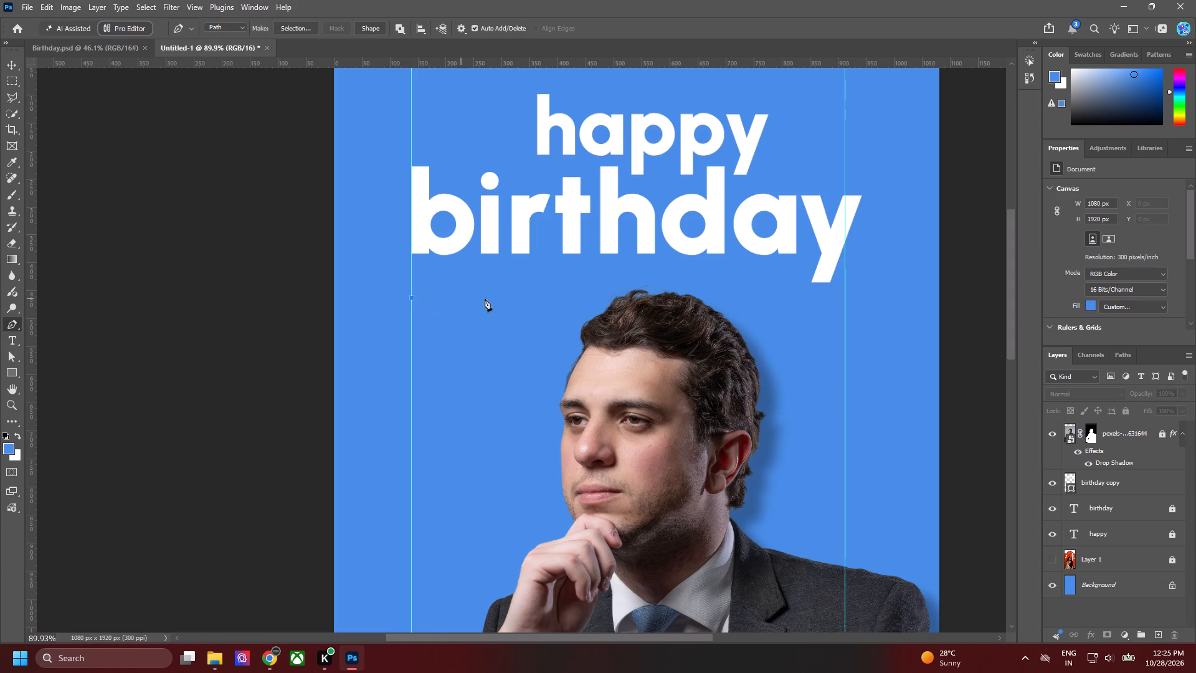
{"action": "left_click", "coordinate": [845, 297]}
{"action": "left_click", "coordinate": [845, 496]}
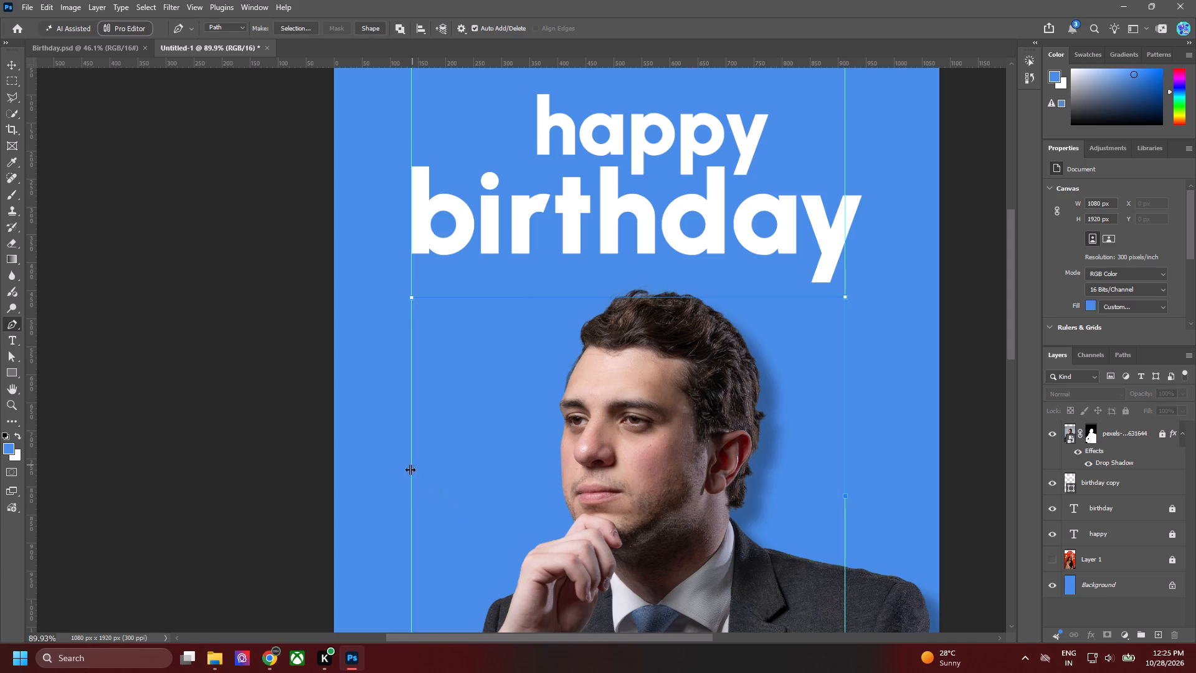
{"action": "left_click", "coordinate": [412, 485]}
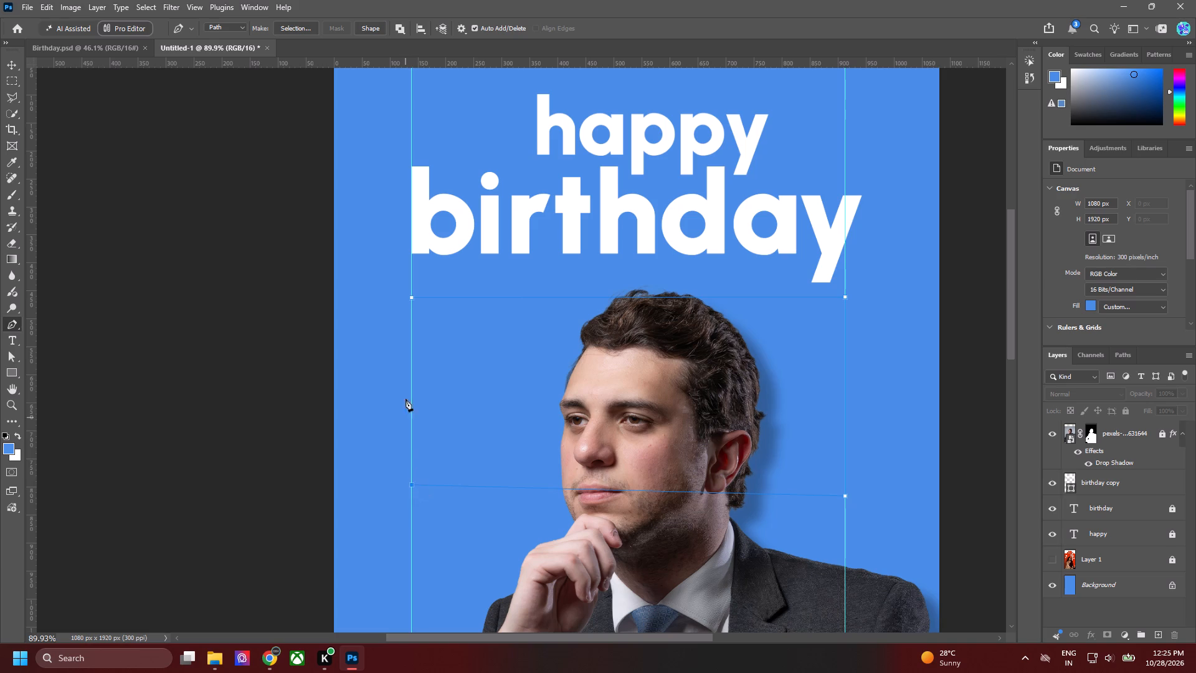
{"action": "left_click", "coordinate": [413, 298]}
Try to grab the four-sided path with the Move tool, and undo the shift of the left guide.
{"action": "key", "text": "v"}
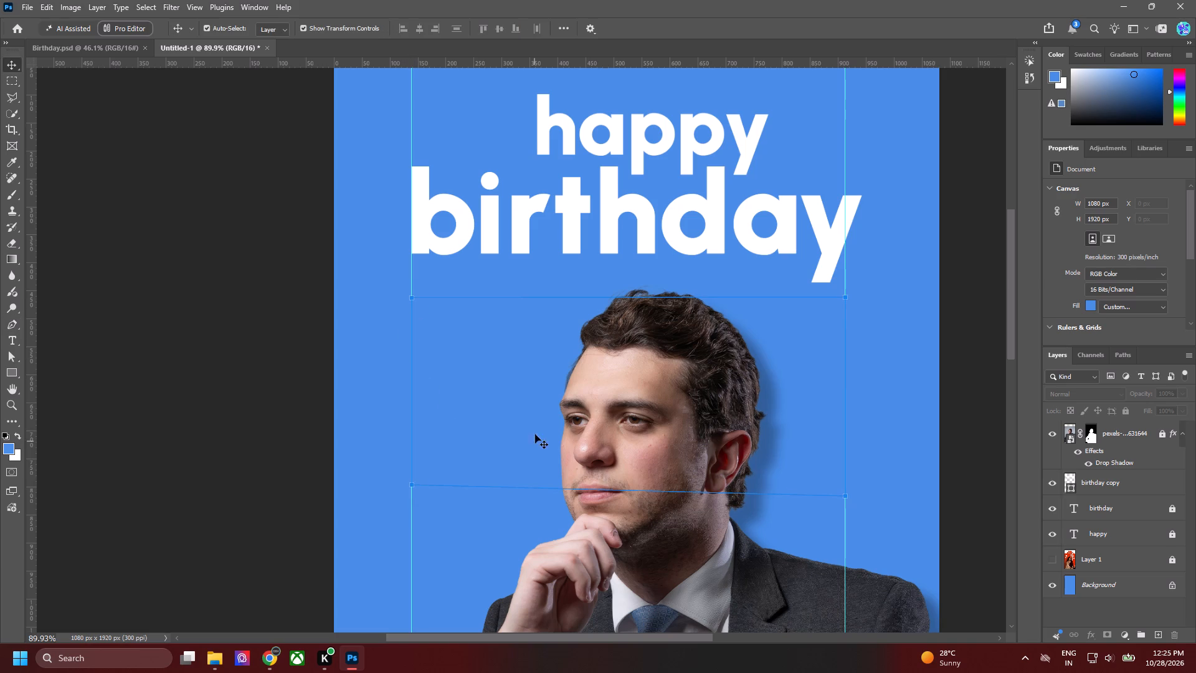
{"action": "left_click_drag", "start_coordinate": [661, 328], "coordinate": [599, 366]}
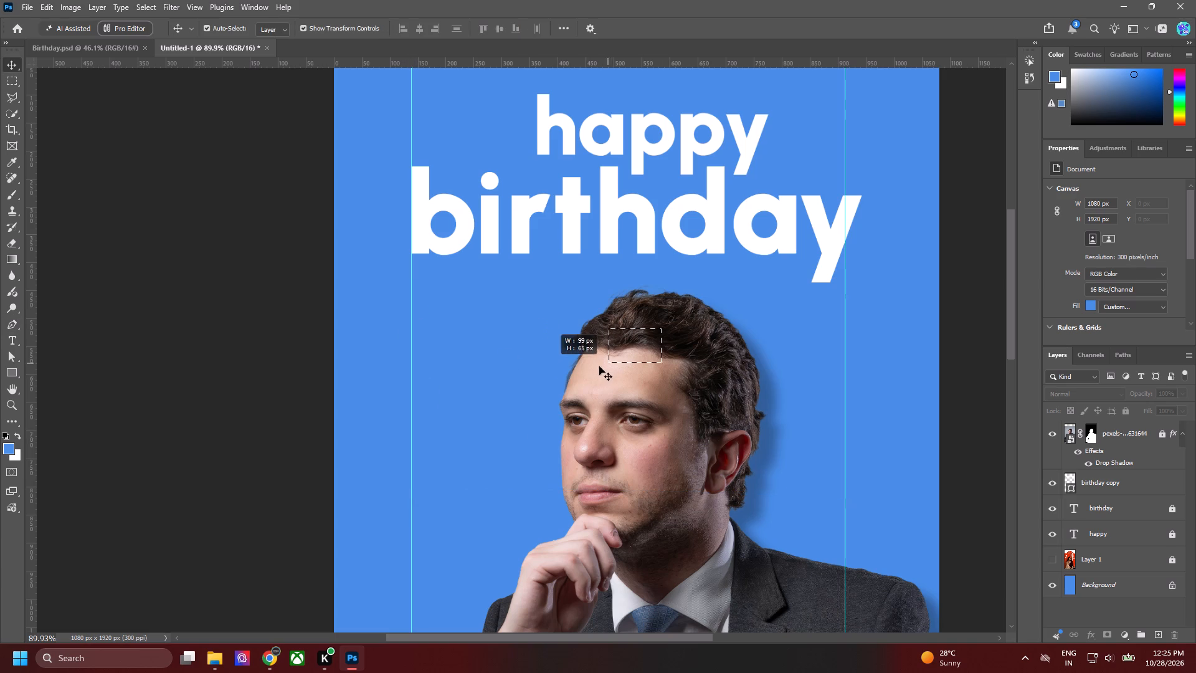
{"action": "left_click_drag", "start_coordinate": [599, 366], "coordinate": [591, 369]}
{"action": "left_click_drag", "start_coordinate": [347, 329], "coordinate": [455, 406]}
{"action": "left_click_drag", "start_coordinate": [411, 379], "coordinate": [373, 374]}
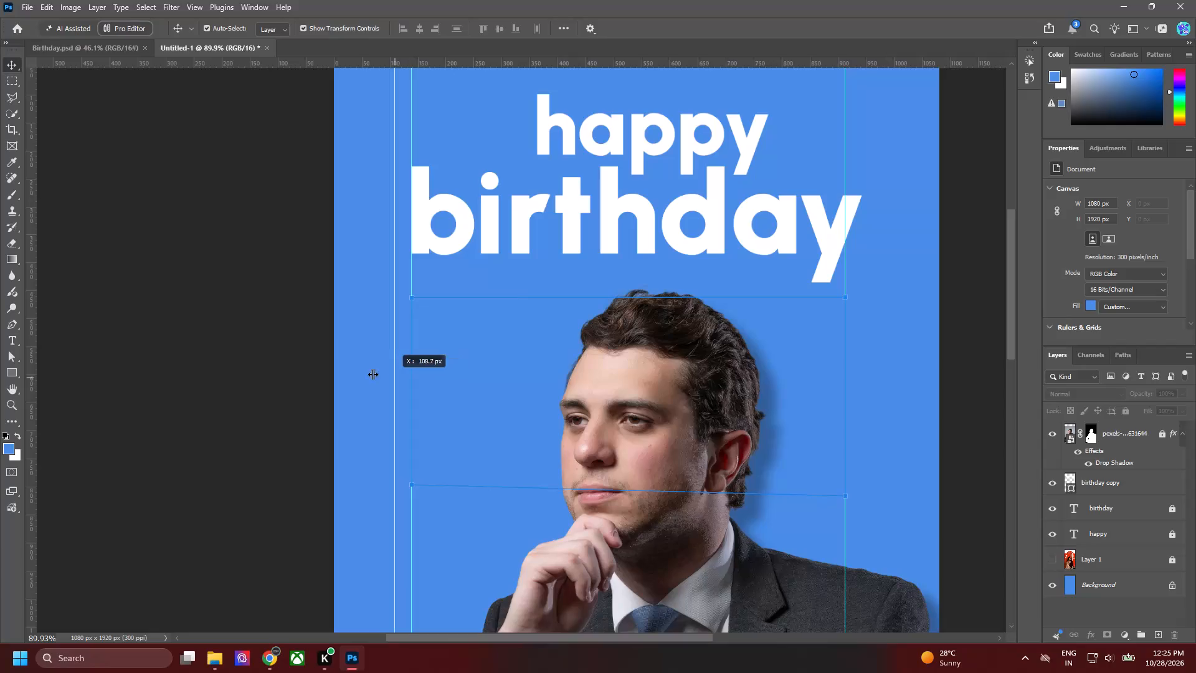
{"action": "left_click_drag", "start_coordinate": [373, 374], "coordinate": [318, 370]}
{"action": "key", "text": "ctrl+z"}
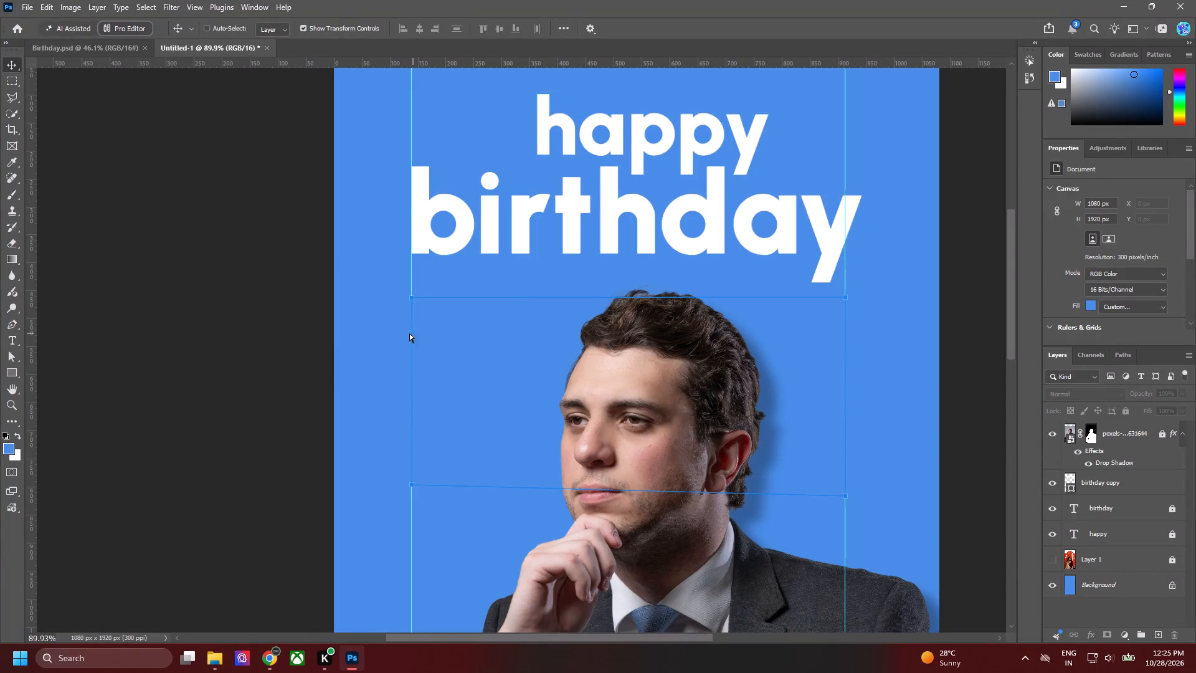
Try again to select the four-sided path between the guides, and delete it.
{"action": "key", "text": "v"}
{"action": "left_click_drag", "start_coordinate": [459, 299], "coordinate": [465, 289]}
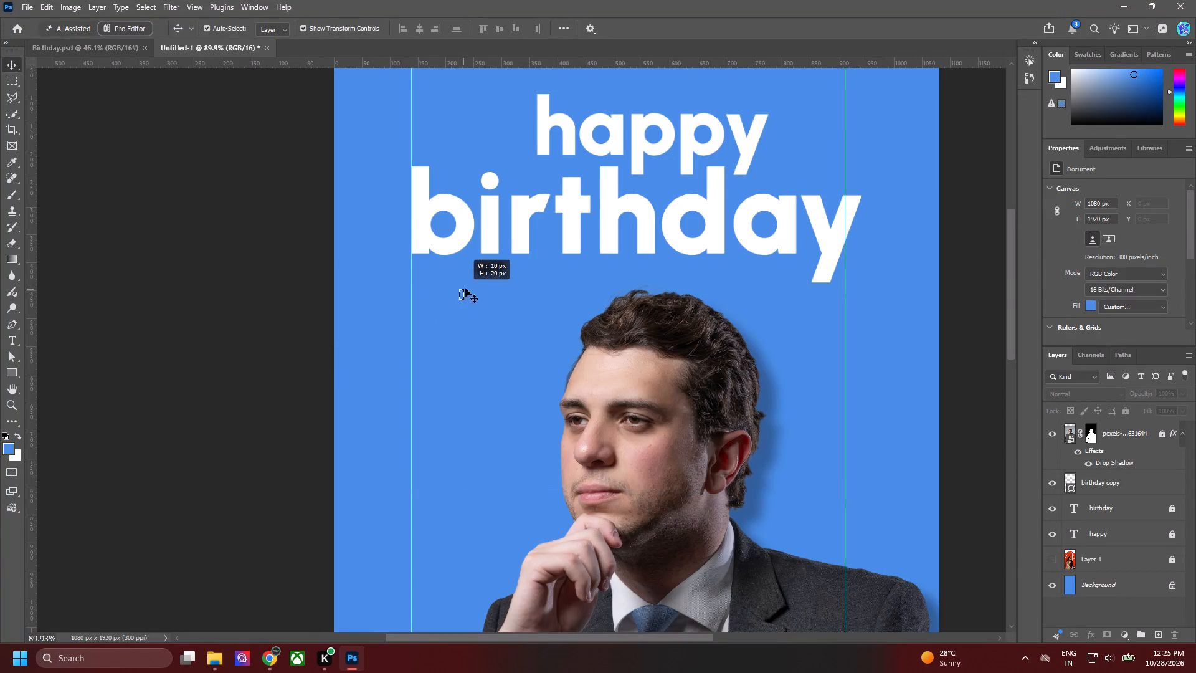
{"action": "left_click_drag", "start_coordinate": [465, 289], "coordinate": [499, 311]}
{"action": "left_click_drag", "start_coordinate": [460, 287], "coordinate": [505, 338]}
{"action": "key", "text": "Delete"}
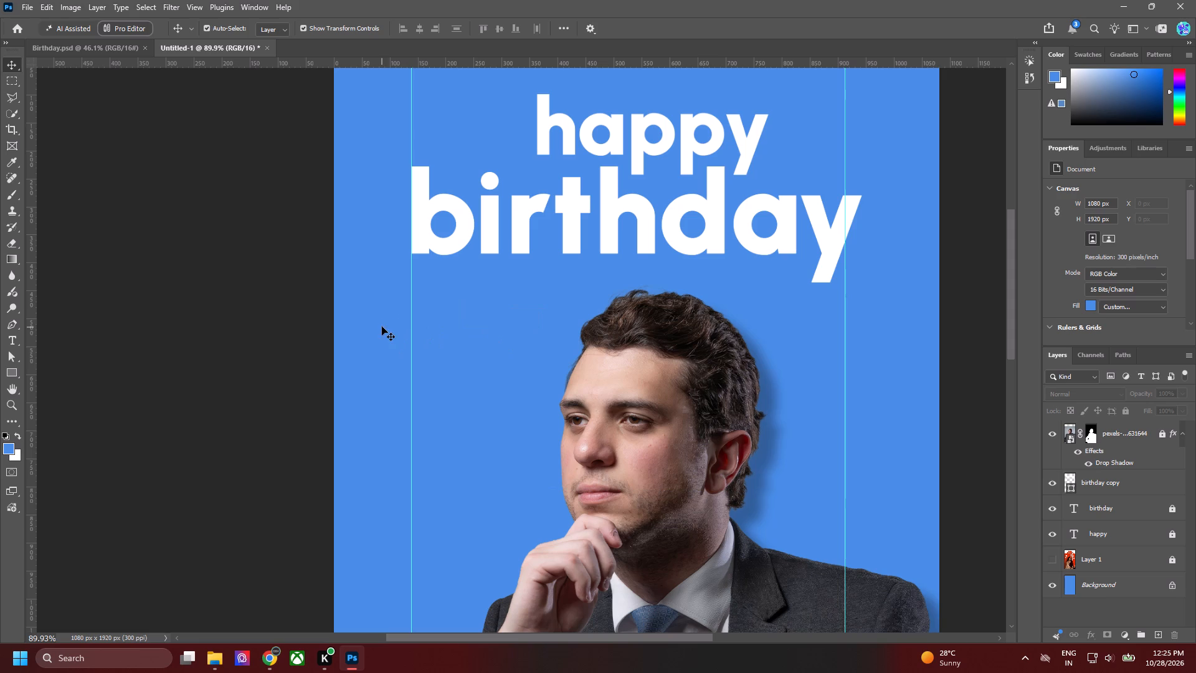
Add a new empty layer directly above the "birthday" text layer.
{"action": "left_click", "coordinate": [1117, 525]}
{"action": "left_click", "coordinate": [1127, 514]}
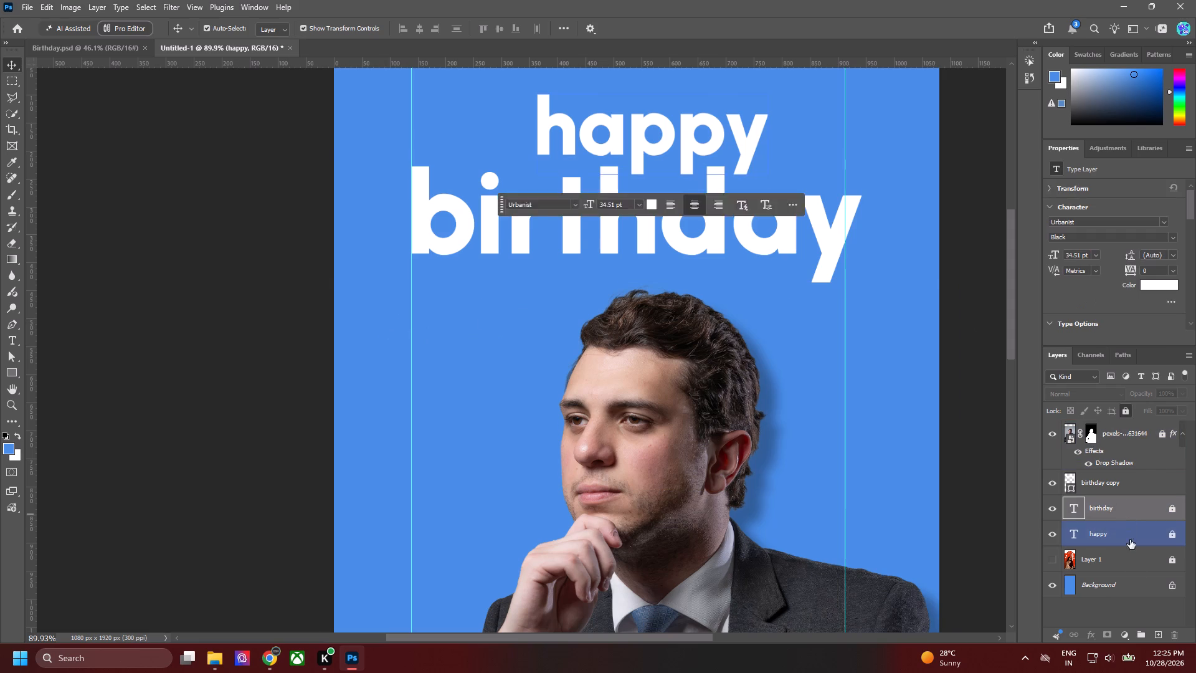
{"action": "left_click", "coordinate": [1154, 638]}
Delete the "birthday copy" shape layer.
{"action": "left_click", "coordinate": [1137, 495]}
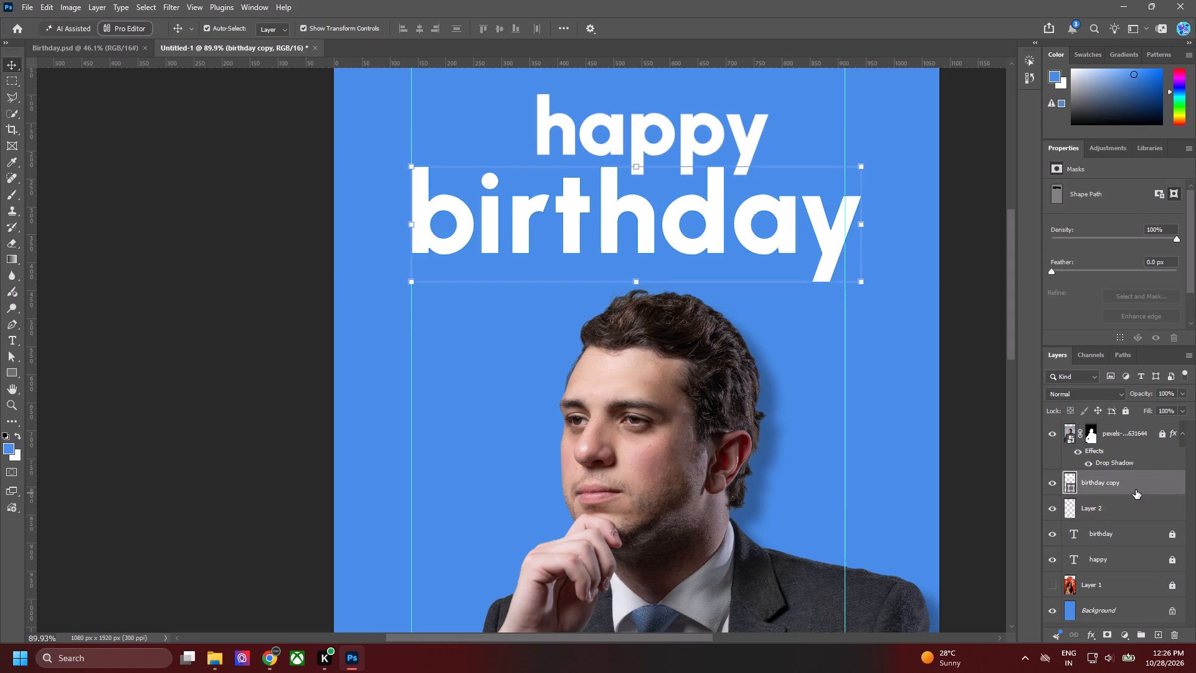
{"action": "key", "text": "Delete"}
Move the new empty layer below the "birthday" text layer.
{"action": "left_click_drag", "start_coordinate": [1135, 489], "coordinate": [1135, 518]}
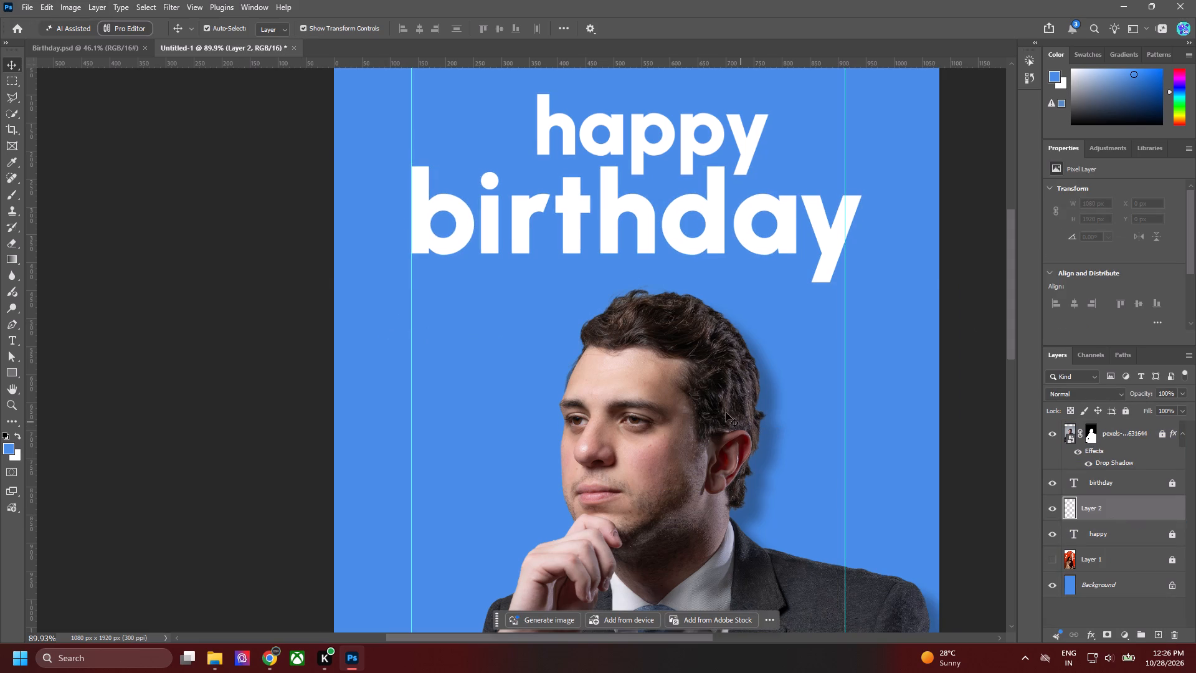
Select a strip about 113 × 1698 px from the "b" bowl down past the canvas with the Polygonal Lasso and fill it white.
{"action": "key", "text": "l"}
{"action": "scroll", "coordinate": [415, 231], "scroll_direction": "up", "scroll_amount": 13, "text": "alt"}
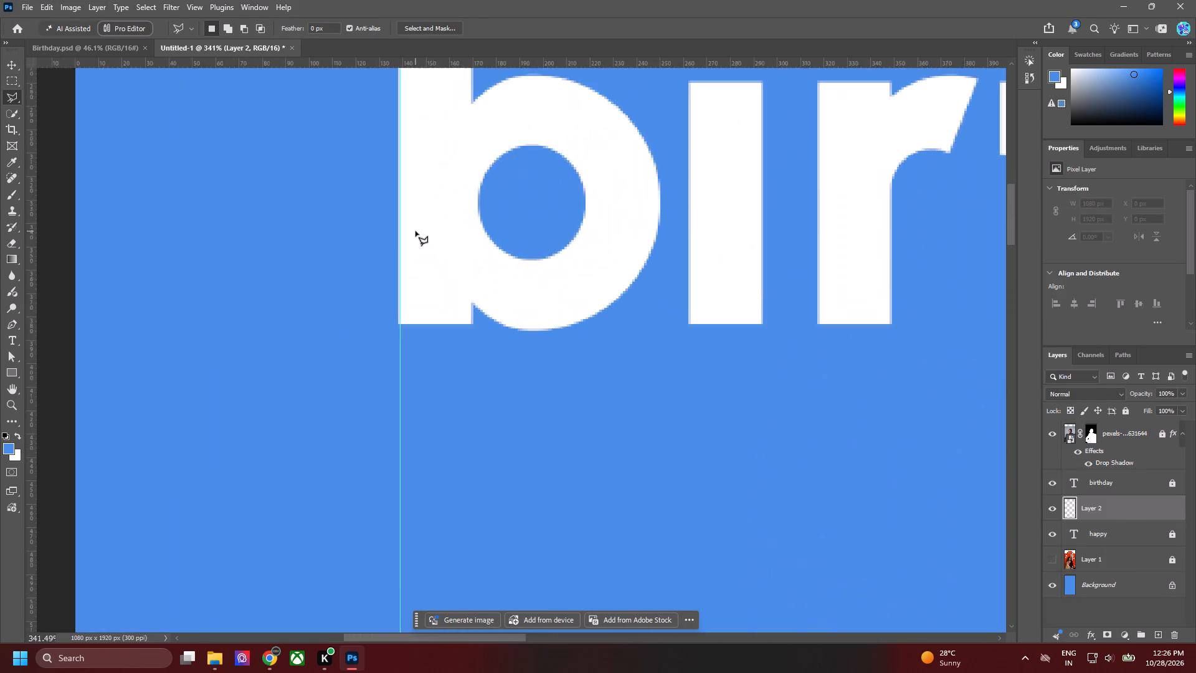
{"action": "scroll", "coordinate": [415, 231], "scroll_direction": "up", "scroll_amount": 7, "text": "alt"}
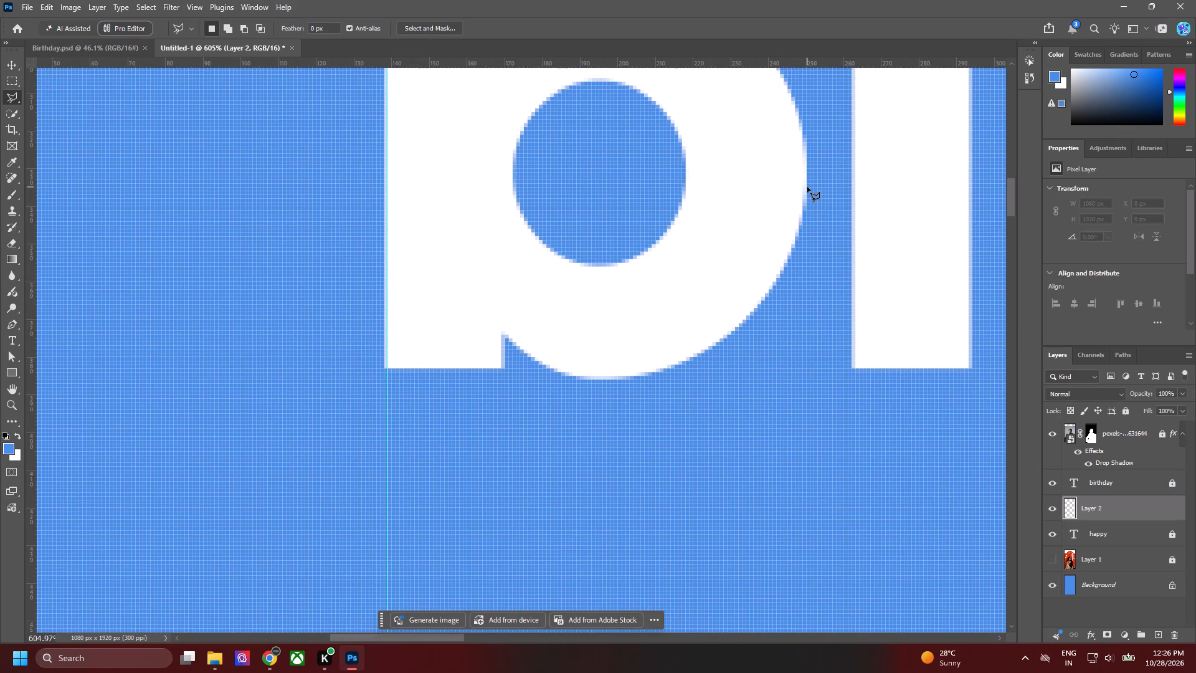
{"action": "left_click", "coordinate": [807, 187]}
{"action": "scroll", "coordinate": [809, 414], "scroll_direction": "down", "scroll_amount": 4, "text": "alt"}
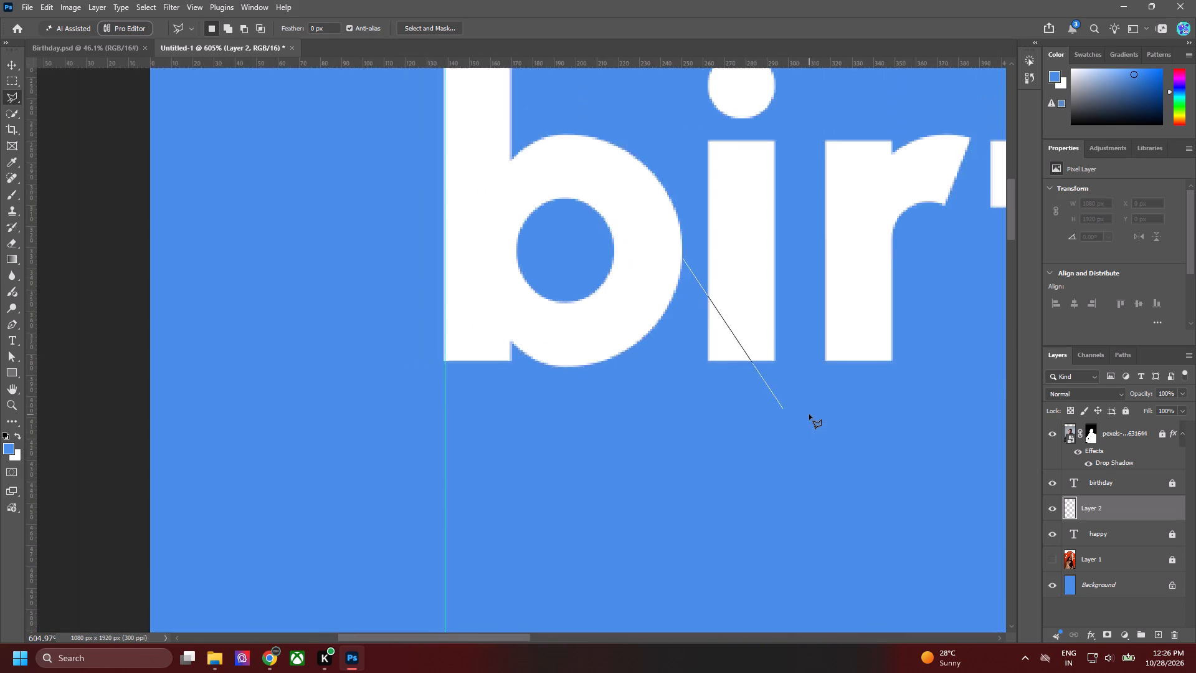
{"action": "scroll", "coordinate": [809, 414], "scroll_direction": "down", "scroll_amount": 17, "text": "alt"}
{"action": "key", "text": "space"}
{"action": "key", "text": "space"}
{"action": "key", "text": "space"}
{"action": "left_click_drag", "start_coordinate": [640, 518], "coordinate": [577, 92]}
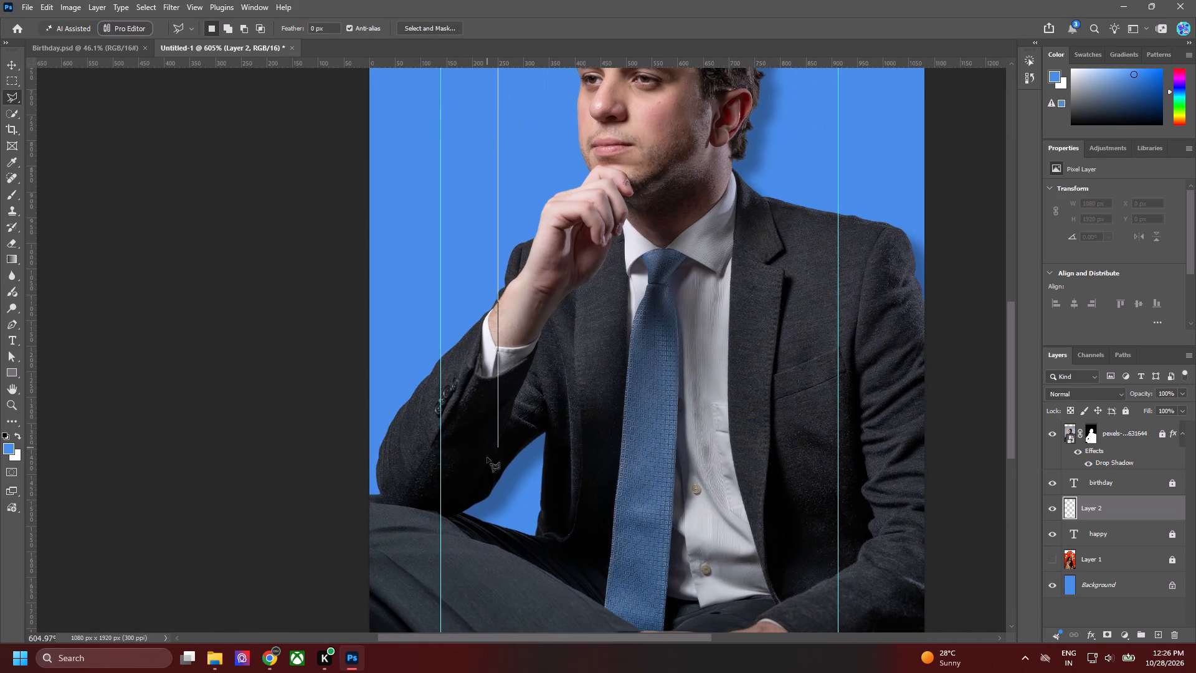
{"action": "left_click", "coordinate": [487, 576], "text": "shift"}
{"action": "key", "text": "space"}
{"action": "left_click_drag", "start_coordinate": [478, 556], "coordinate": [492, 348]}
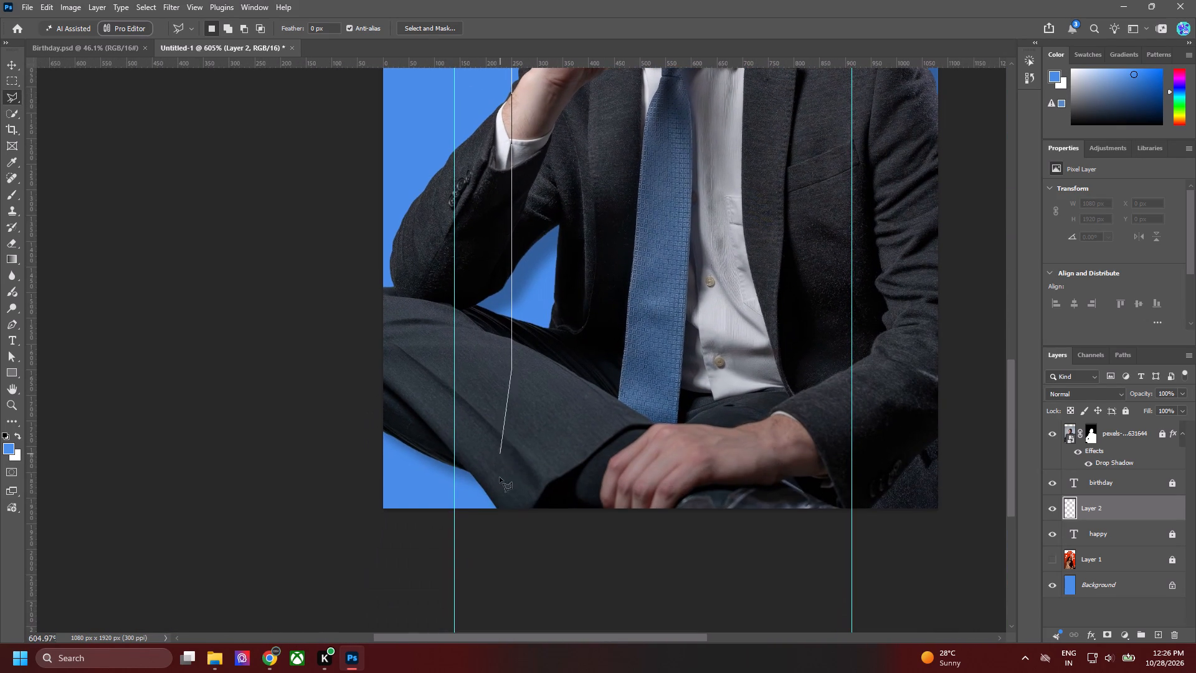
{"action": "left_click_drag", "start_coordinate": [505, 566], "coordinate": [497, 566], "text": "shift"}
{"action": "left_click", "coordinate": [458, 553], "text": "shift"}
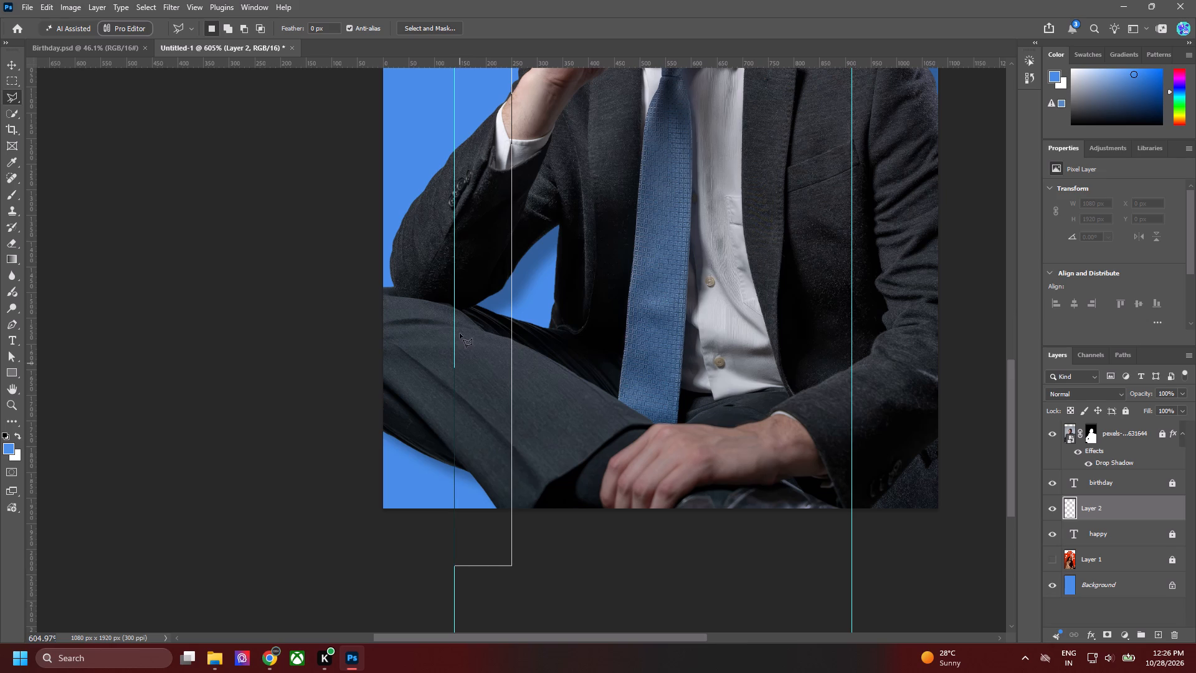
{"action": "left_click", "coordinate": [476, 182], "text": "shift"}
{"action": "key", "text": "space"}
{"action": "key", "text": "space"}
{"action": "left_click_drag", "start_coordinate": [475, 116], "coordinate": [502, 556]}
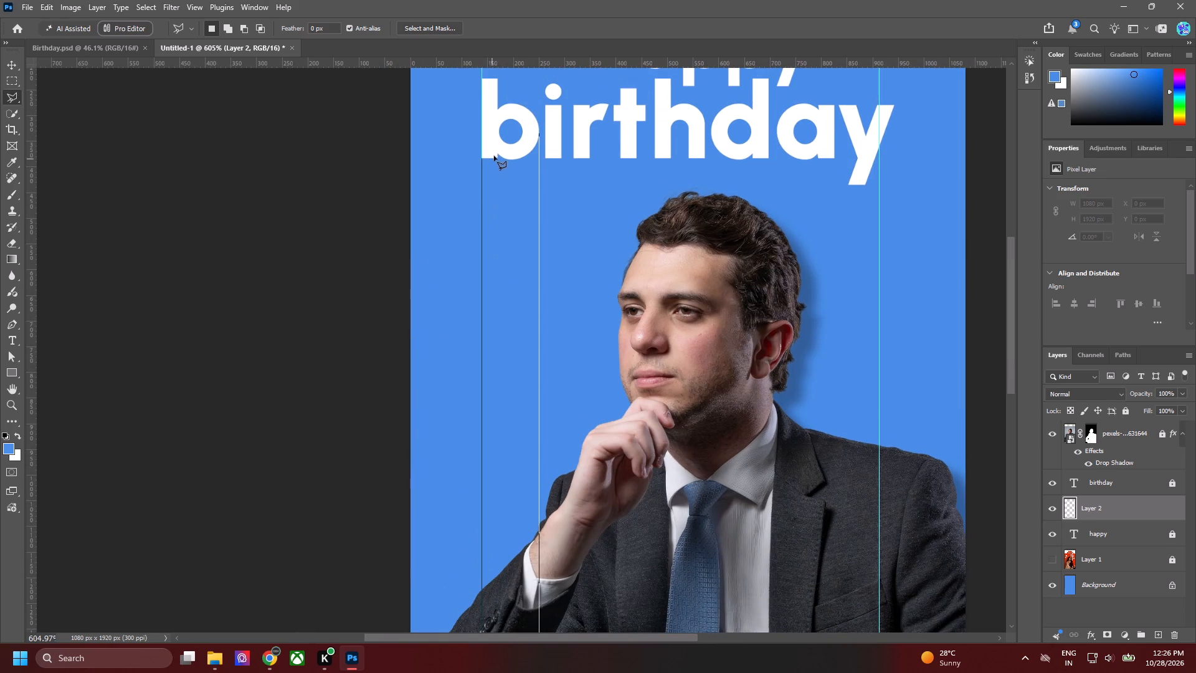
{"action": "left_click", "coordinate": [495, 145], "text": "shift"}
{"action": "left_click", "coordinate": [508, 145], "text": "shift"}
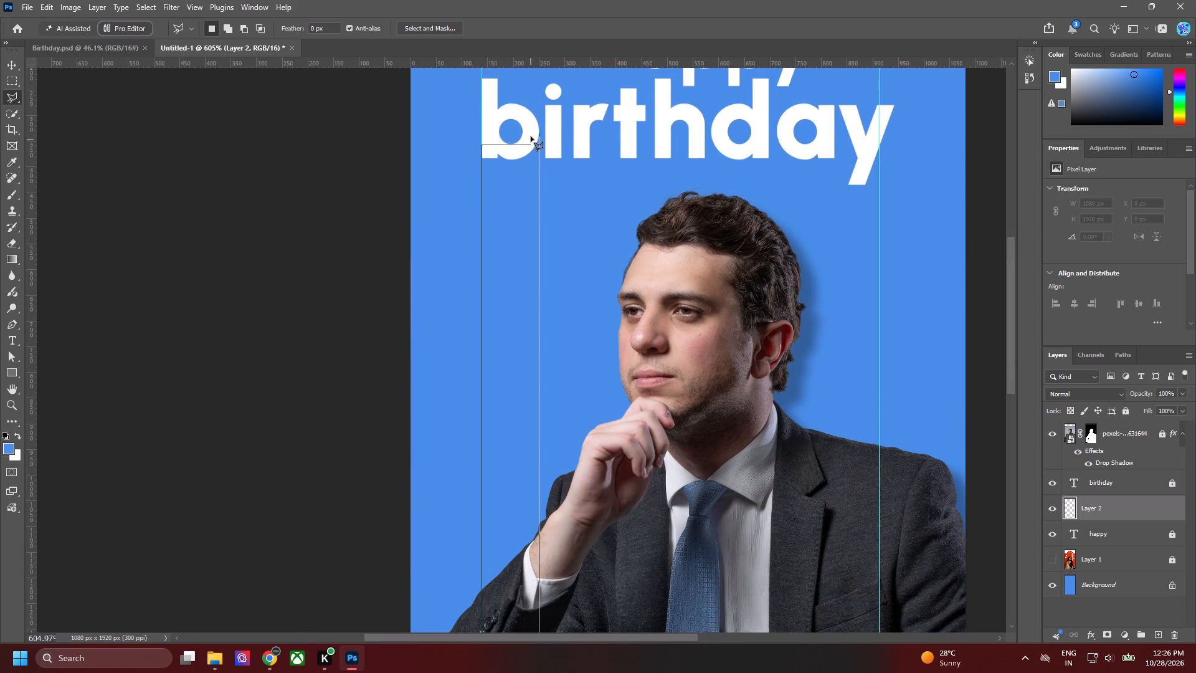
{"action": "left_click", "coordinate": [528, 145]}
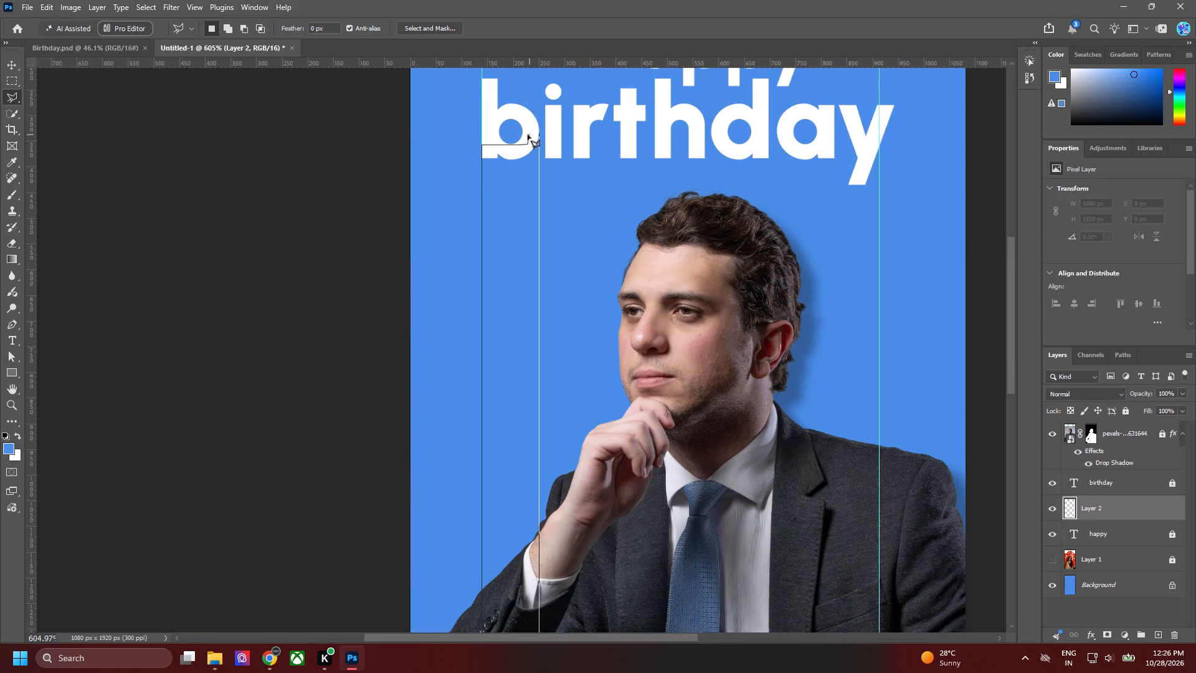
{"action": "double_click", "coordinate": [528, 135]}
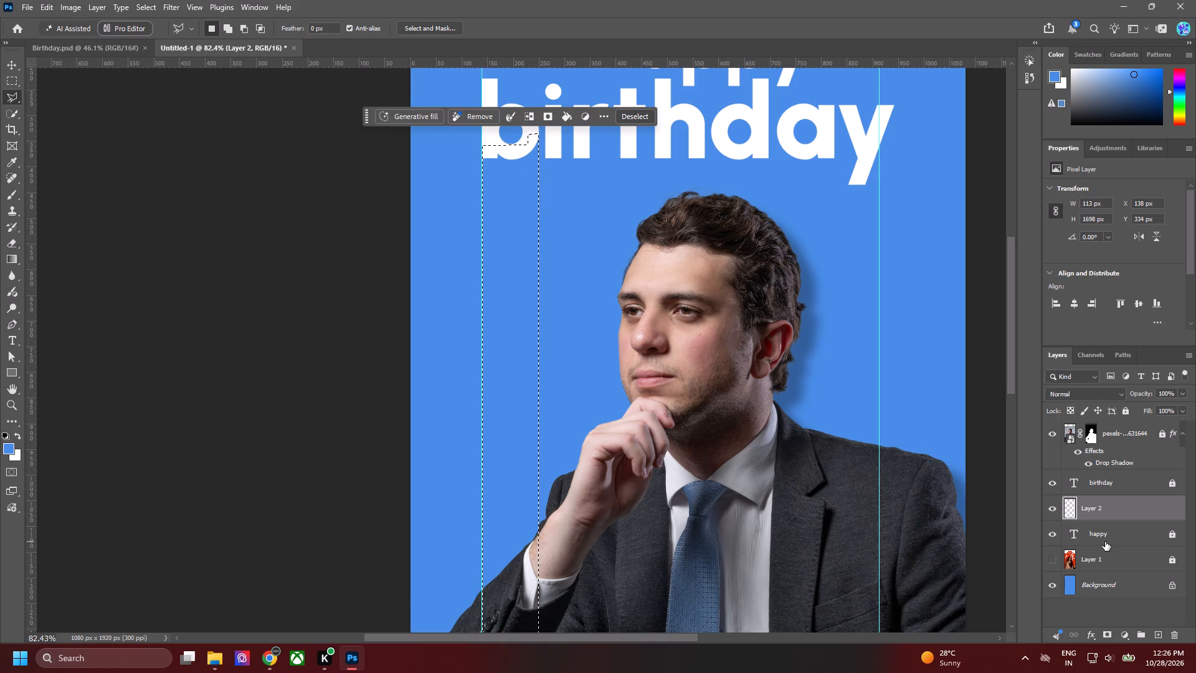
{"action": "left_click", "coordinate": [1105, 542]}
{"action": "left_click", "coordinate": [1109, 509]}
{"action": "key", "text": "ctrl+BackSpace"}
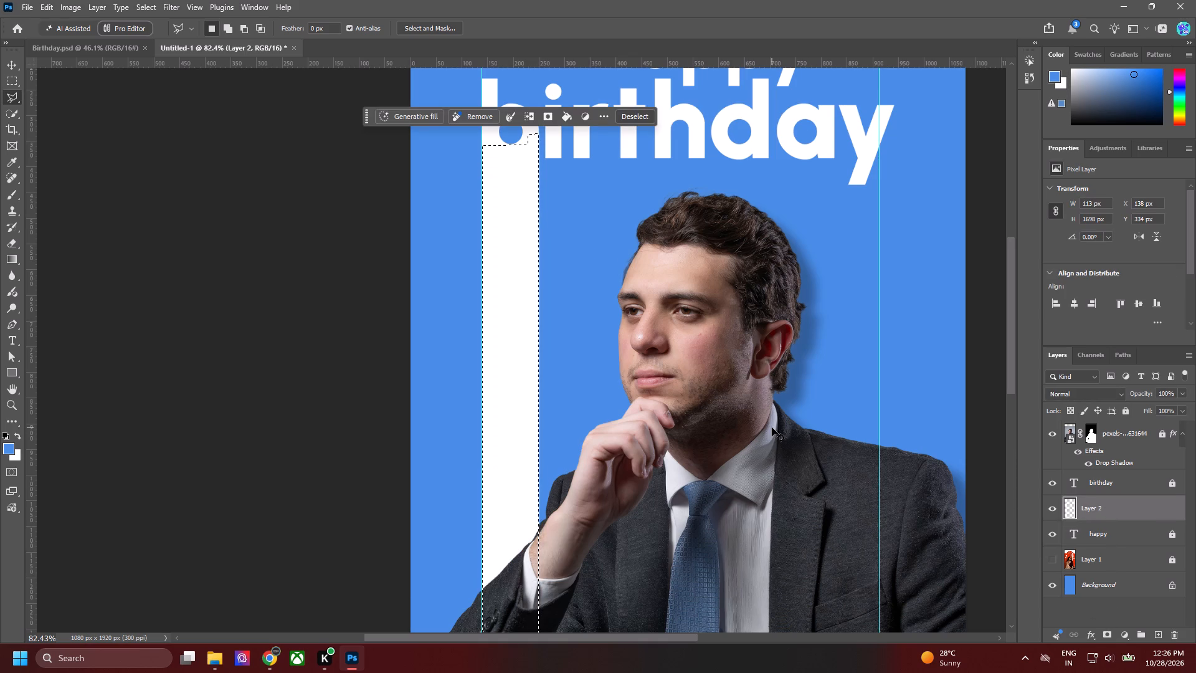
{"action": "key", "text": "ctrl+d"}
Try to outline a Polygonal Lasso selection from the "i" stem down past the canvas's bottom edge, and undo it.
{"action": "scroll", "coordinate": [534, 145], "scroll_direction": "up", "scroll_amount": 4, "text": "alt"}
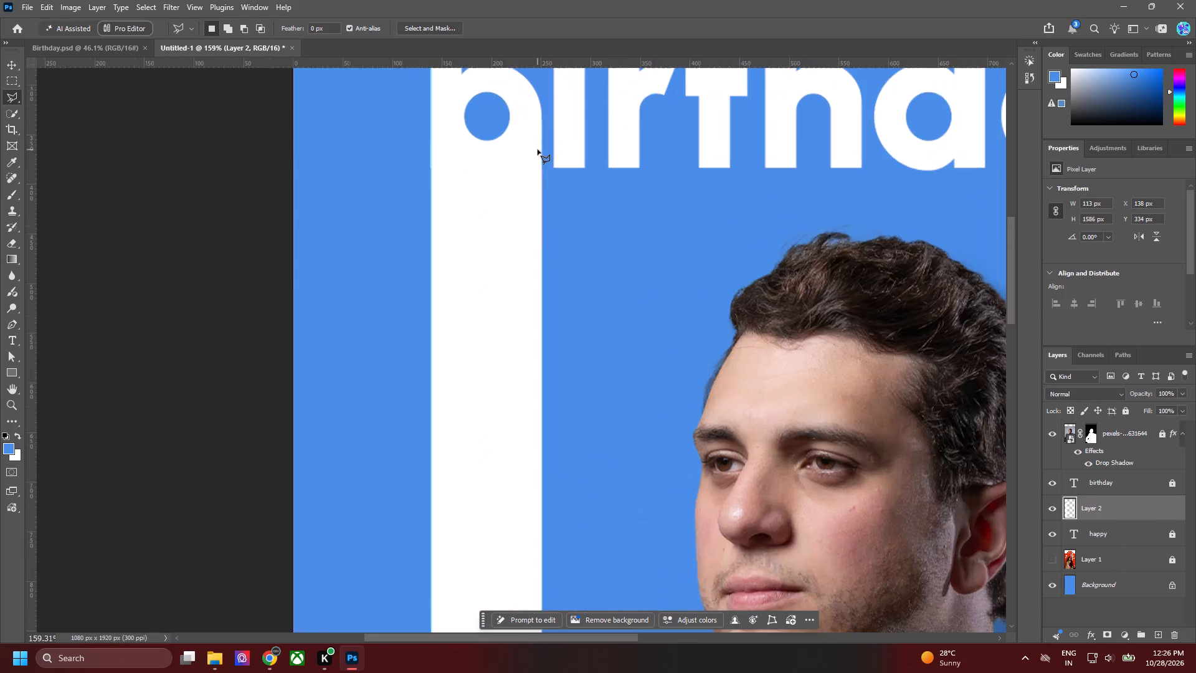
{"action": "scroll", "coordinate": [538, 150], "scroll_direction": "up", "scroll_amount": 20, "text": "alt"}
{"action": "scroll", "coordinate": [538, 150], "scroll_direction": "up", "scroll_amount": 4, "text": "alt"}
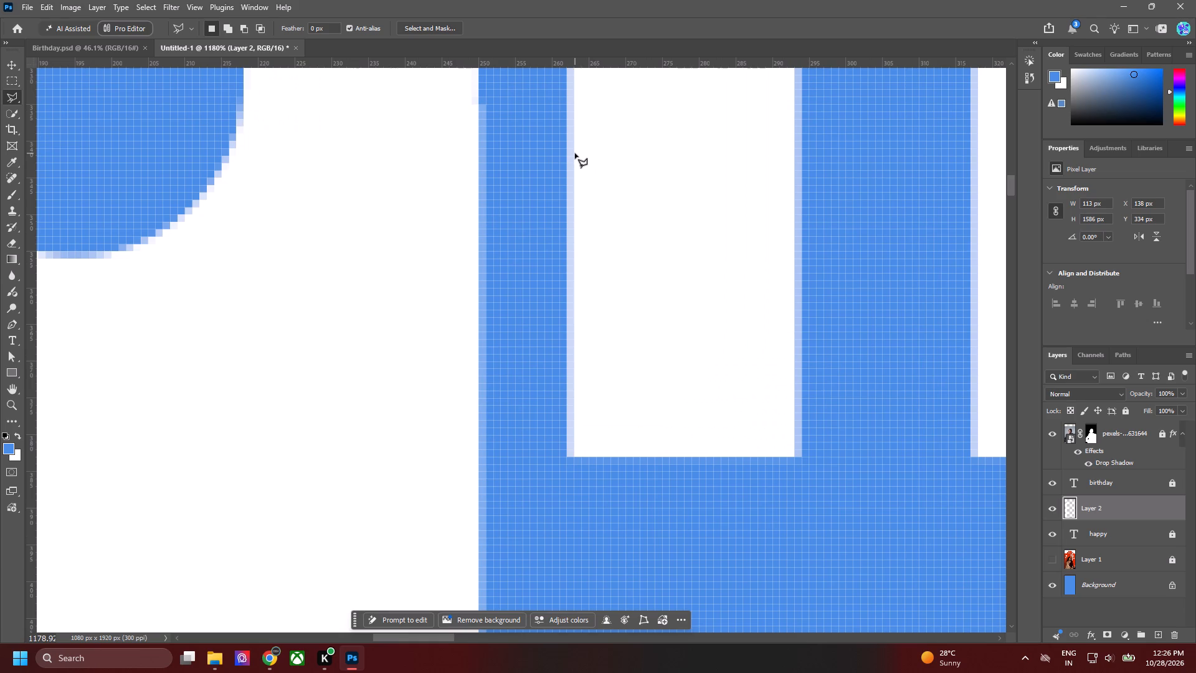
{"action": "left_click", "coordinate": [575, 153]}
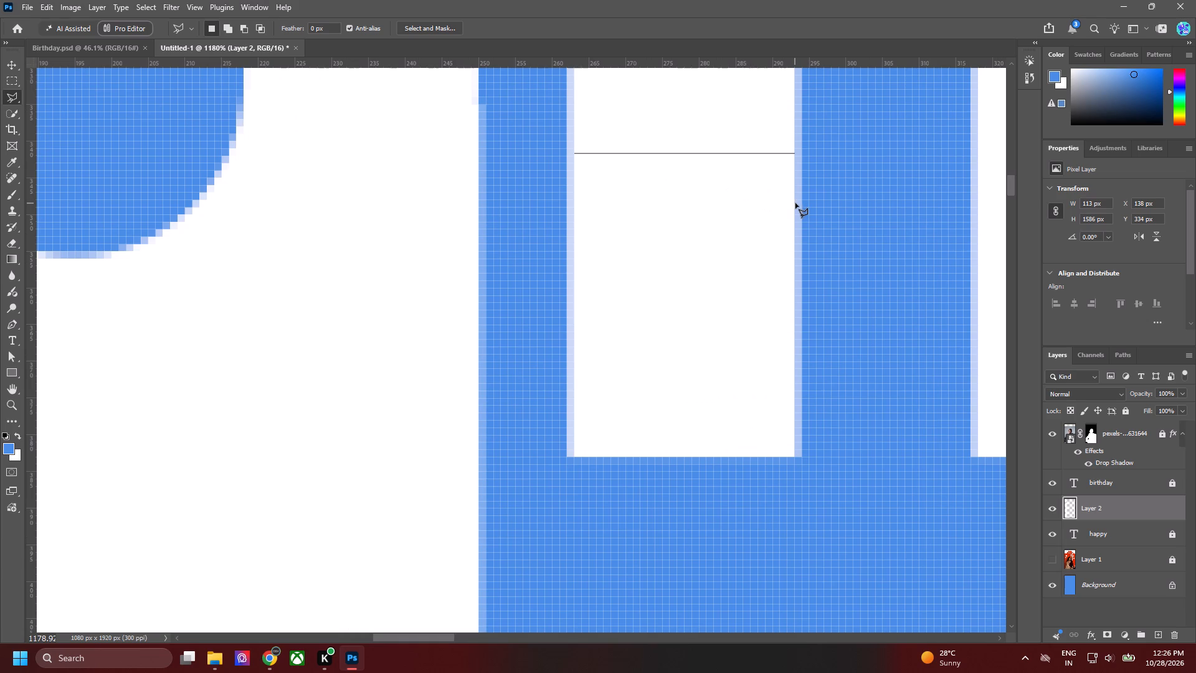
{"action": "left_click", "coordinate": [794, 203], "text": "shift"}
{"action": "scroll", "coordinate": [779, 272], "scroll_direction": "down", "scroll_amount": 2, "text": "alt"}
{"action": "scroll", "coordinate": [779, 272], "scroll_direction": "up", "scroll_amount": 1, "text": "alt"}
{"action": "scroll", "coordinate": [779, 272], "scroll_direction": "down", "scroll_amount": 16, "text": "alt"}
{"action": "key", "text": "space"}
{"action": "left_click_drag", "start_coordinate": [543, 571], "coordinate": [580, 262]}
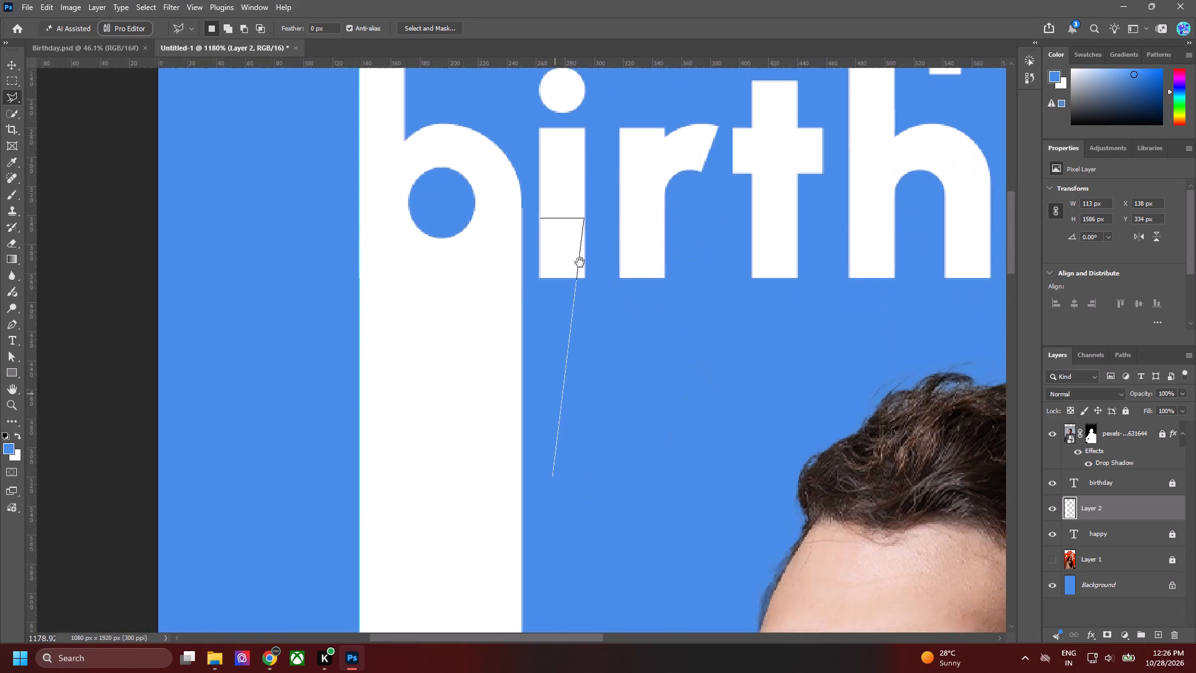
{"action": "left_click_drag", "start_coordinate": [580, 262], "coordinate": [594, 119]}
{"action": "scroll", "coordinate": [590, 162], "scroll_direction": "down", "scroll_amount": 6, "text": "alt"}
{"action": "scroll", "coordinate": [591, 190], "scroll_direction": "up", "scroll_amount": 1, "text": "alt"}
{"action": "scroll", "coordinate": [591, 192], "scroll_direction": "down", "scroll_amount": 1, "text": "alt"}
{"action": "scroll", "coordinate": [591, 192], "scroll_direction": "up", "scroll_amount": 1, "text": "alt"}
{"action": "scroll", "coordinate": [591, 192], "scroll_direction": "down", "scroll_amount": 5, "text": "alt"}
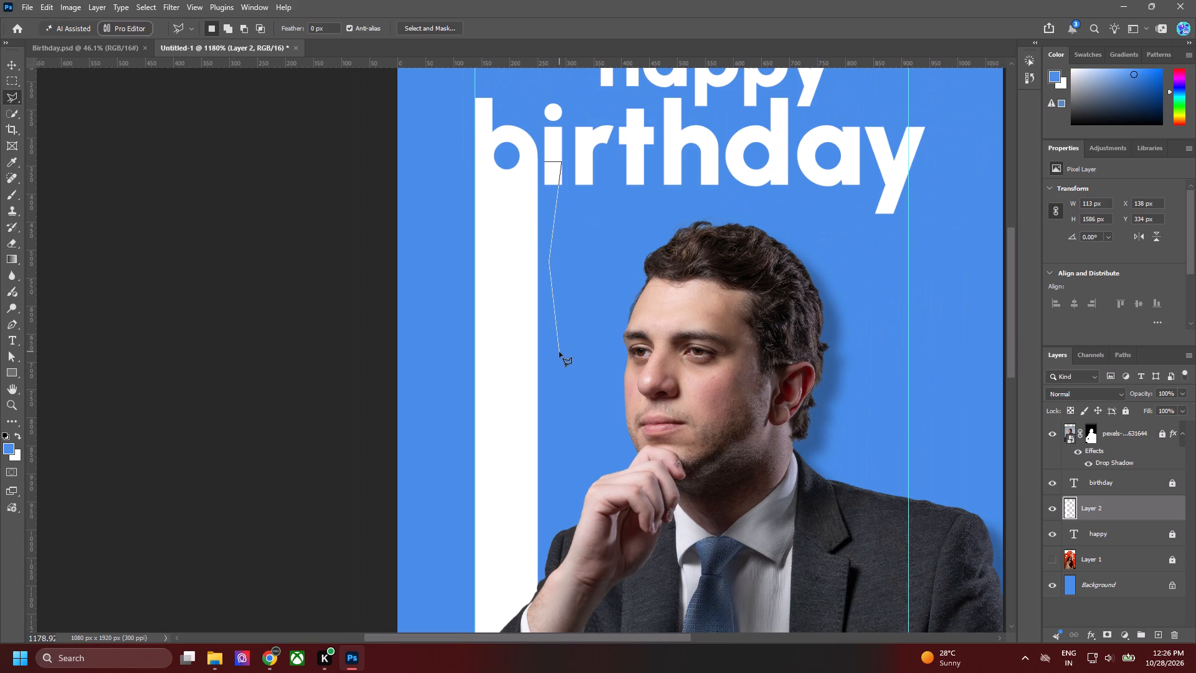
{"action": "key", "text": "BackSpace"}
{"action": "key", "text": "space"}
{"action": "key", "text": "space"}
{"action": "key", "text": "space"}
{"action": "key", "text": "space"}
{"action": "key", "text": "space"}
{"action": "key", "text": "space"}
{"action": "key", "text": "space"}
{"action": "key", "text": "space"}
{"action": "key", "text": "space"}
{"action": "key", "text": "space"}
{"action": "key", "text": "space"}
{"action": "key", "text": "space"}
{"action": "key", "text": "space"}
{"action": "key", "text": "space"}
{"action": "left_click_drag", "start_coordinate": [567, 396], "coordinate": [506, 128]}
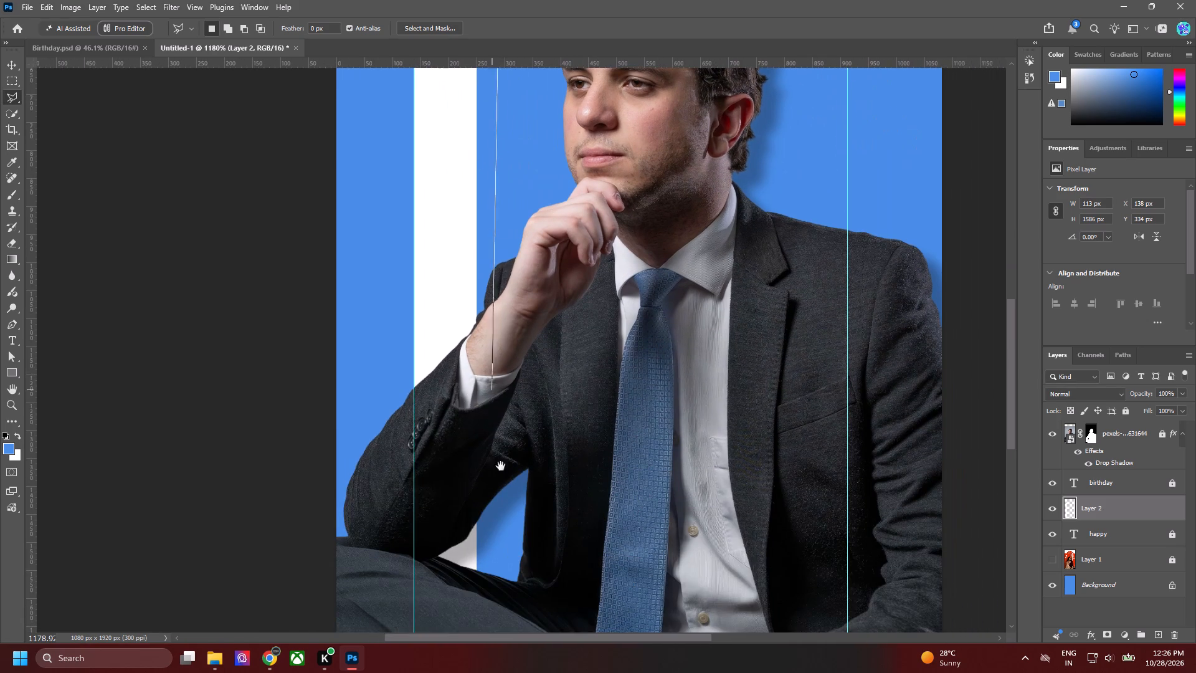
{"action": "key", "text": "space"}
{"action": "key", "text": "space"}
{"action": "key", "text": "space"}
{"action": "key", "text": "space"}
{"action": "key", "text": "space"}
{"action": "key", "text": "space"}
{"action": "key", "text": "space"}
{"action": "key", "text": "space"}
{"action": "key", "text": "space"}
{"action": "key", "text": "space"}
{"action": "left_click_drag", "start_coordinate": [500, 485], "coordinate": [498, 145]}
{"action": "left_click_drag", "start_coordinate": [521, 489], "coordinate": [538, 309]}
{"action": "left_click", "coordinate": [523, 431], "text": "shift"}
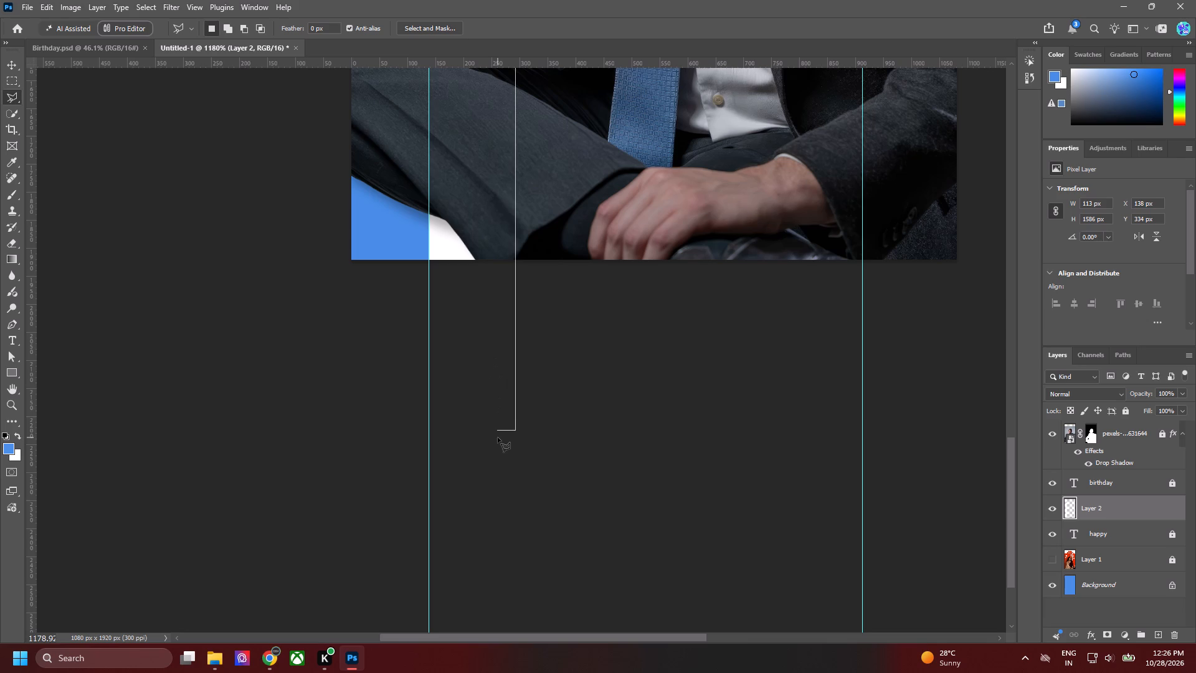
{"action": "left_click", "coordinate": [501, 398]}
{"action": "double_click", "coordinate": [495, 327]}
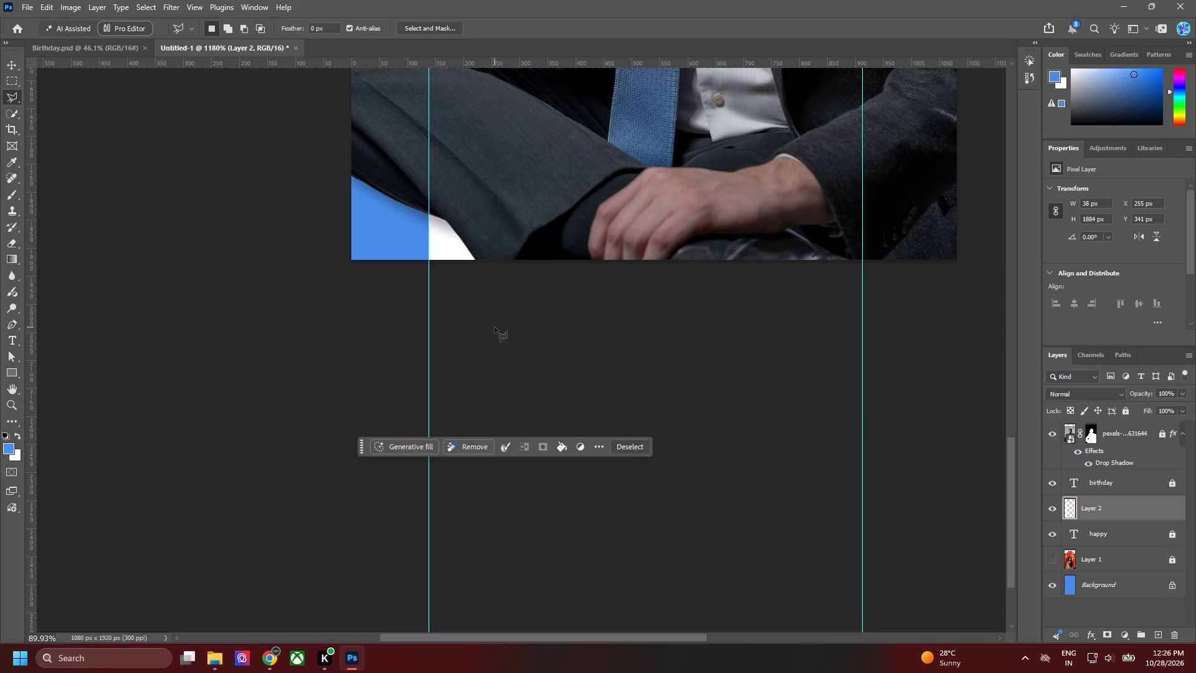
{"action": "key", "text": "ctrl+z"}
Delete the layer holding the white strip under the "b".
{"action": "key", "text": "v"}
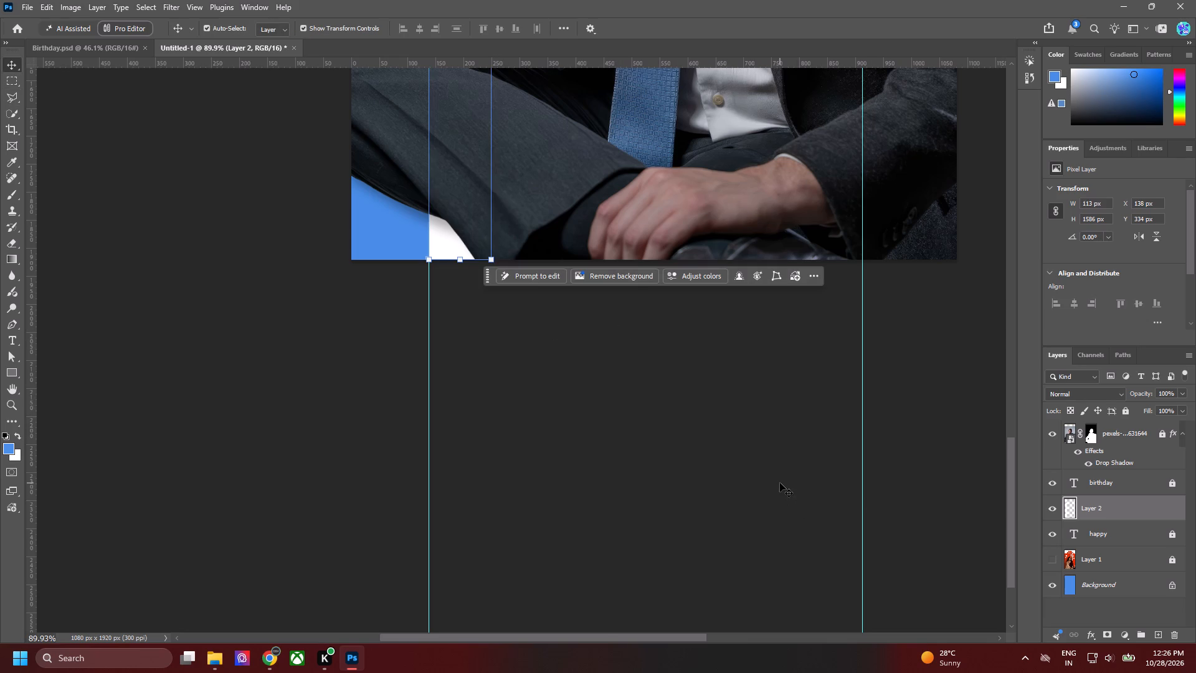
{"action": "scroll", "coordinate": [538, 429], "scroll_direction": "down", "scroll_amount": 8, "text": "alt"}
{"action": "left_click", "coordinate": [838, 370]}
{"action": "key", "text": "space"}
{"action": "key", "text": "space"}
{"action": "key", "text": "space"}
{"action": "key", "text": "space"}
{"action": "key", "text": "space"}
{"action": "left_click_drag", "start_coordinate": [833, 232], "coordinate": [820, 584]}
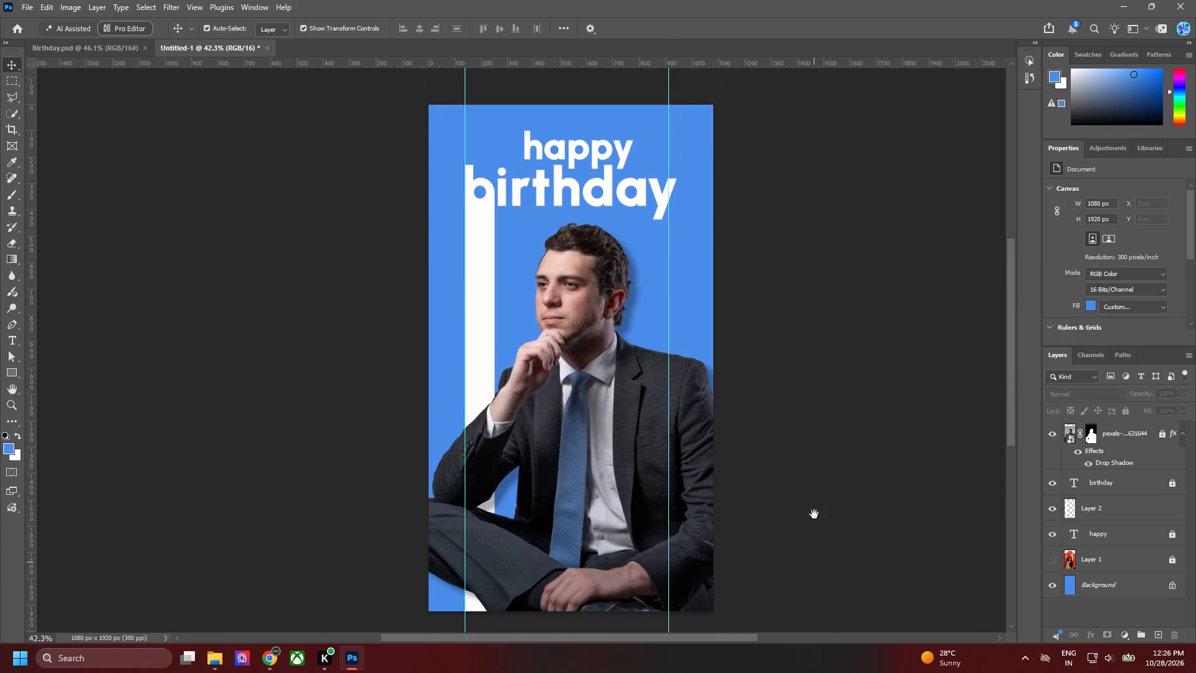
{"action": "left_click", "coordinate": [810, 439]}
{"action": "key", "text": "ctrl+0"}
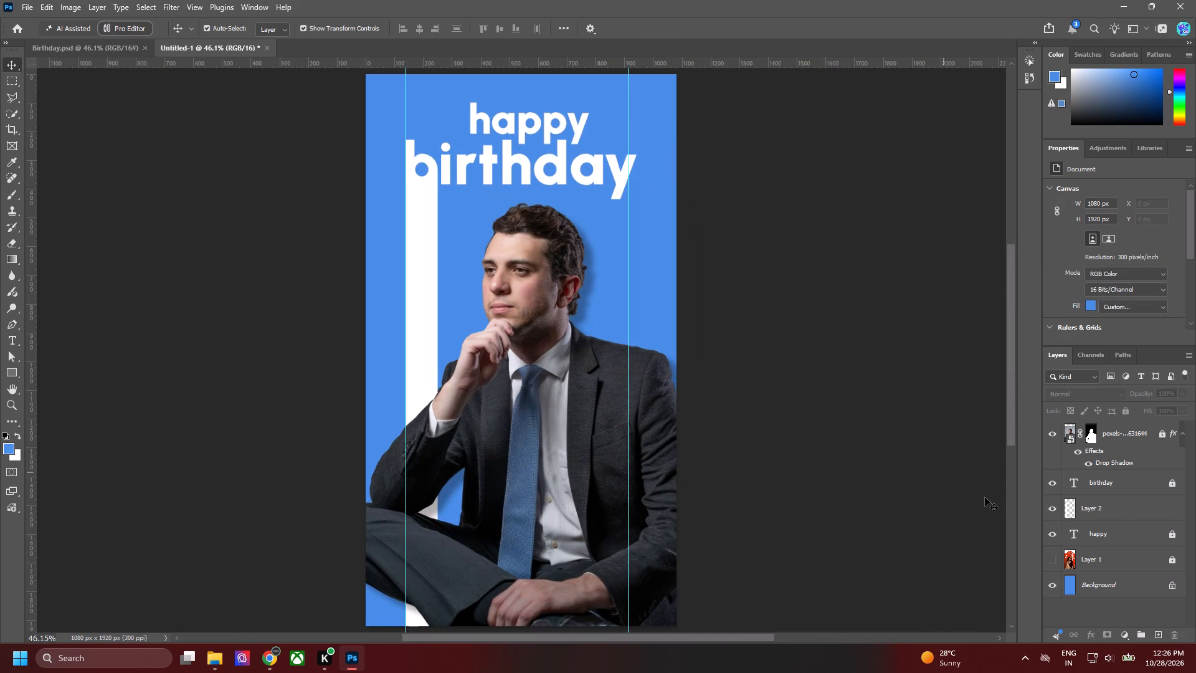
{"action": "left_click", "coordinate": [1121, 513]}
{"action": "left_click", "coordinate": [825, 328]}
{"action": "left_click", "coordinate": [1126, 513]}
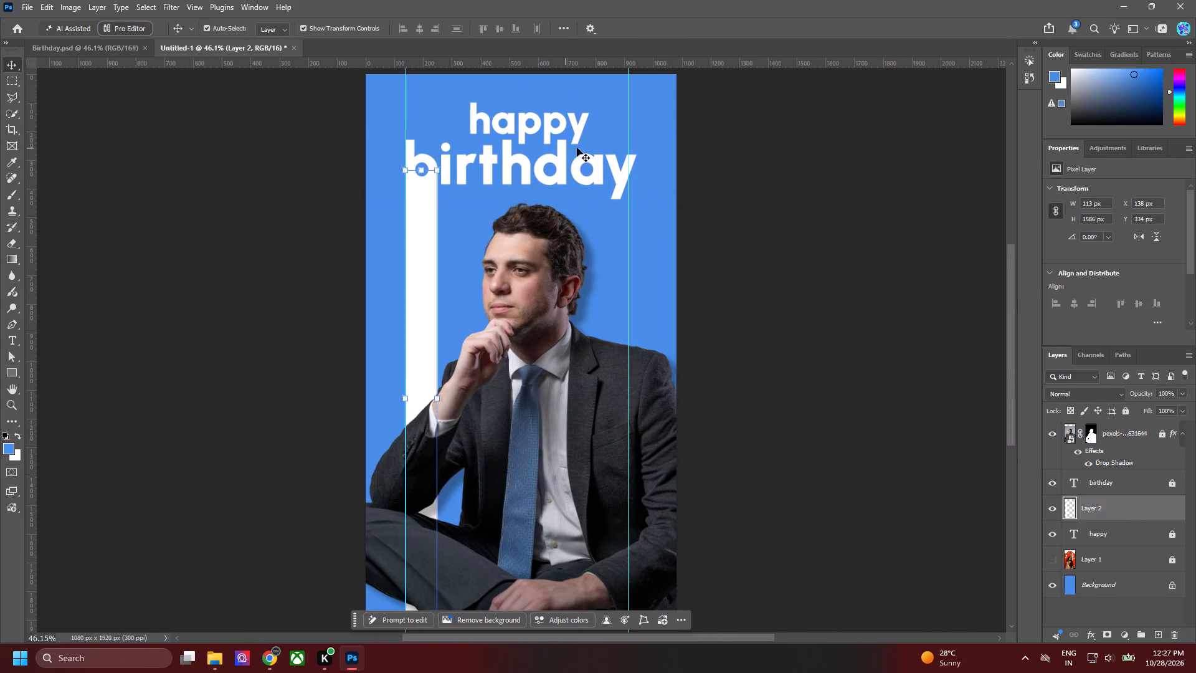
{"action": "key", "text": "Delete"}
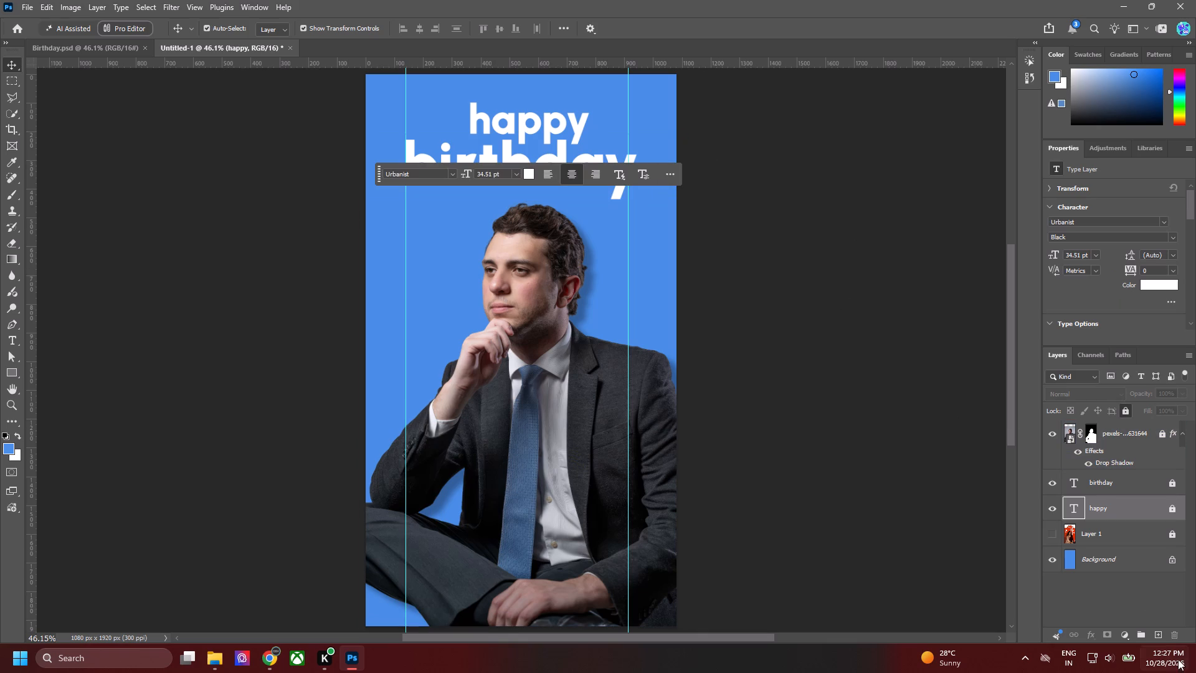
Add a new empty layer directly above the "happy" text layer.
{"action": "left_click", "coordinate": [1162, 630]}
Draw a white rectangle about 21 × 15 px over the "b" stem, its left edge aligned to the left vertical guide.
{"action": "key", "text": "u"}
{"action": "scroll", "coordinate": [414, 179], "scroll_direction": "up", "scroll_amount": 5, "text": "alt"}
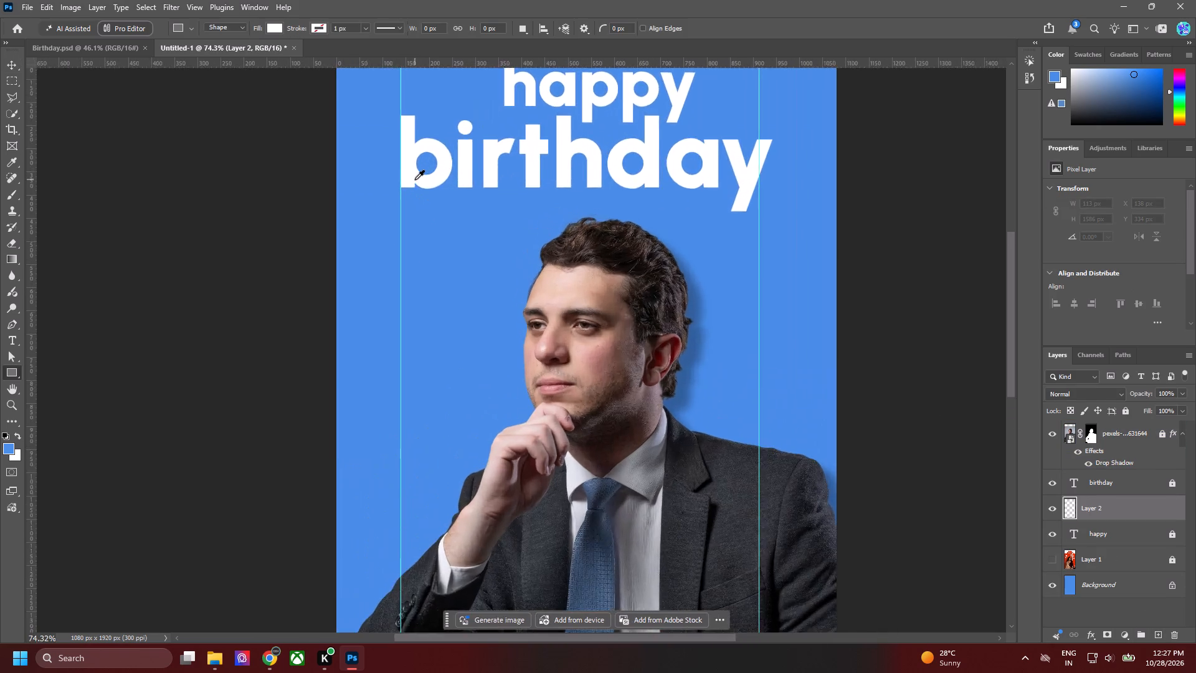
{"action": "scroll", "coordinate": [404, 169], "scroll_direction": "up", "scroll_amount": 20, "text": "alt"}
{"action": "scroll", "coordinate": [404, 169], "scroll_direction": "up", "scroll_amount": 11, "text": "alt"}
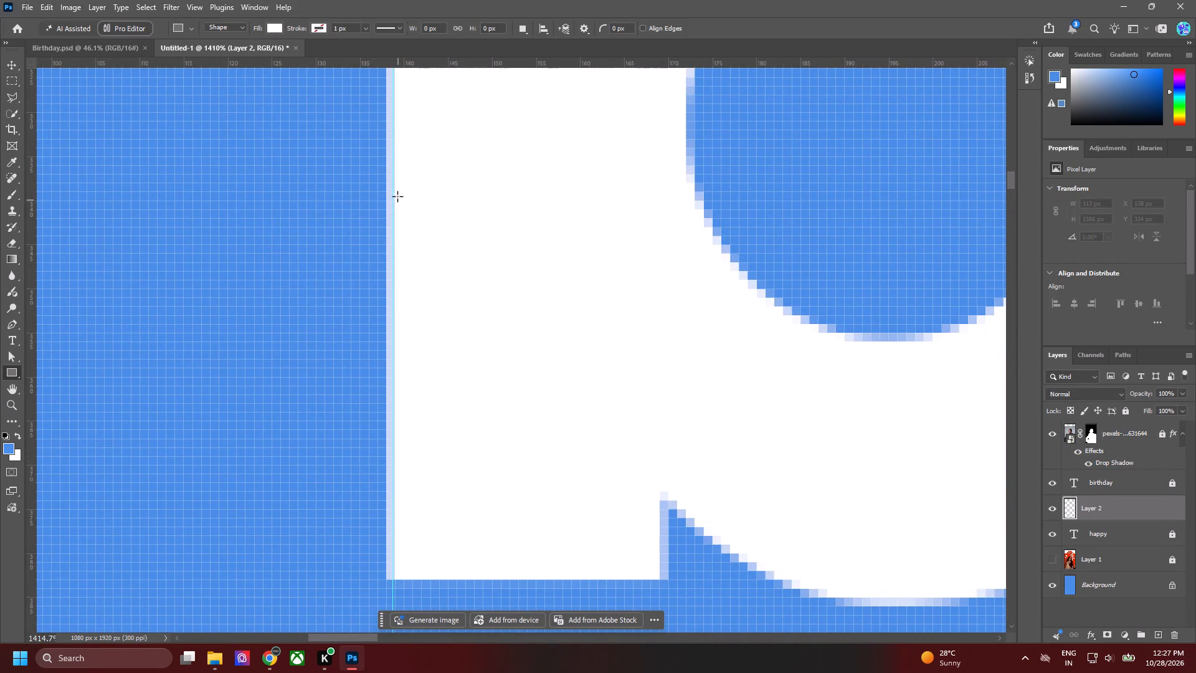
{"action": "left_click_drag", "start_coordinate": [392, 189], "coordinate": [574, 309]}
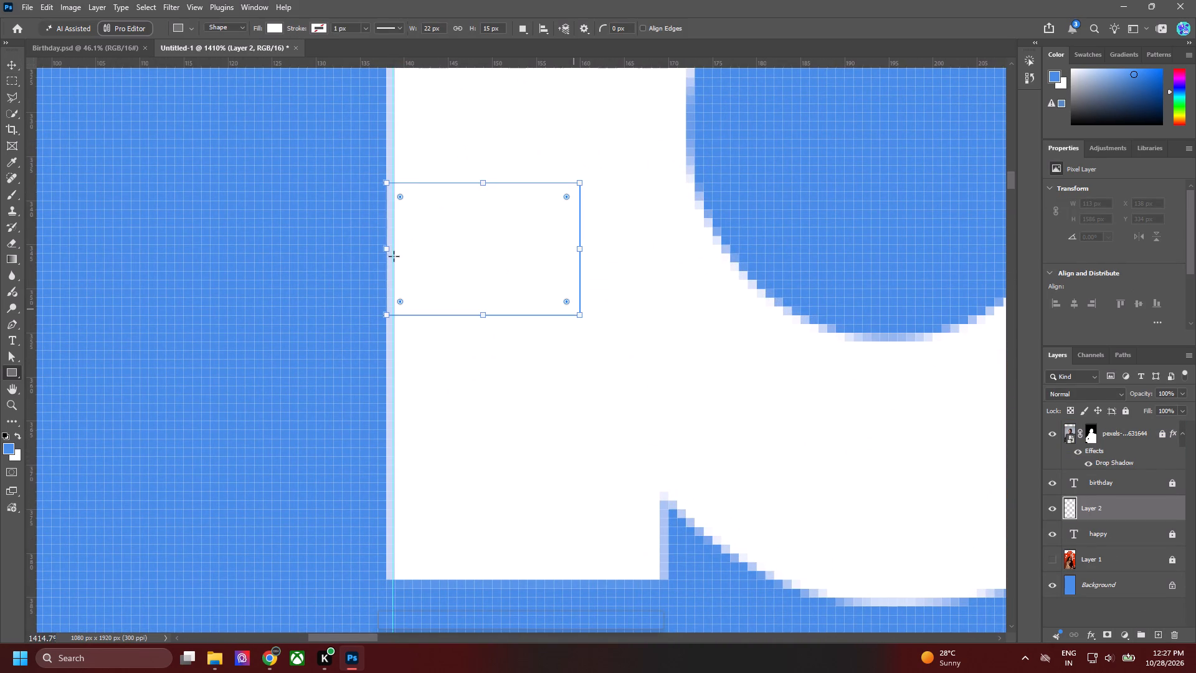
{"action": "left_click_drag", "start_coordinate": [386, 249], "coordinate": [392, 249]}
Widen the rectangle to 111 px so that it reaches the outer right edge of the "b" bowl.
{"action": "scroll", "coordinate": [484, 241], "scroll_direction": "down", "scroll_amount": 6, "text": "alt"}
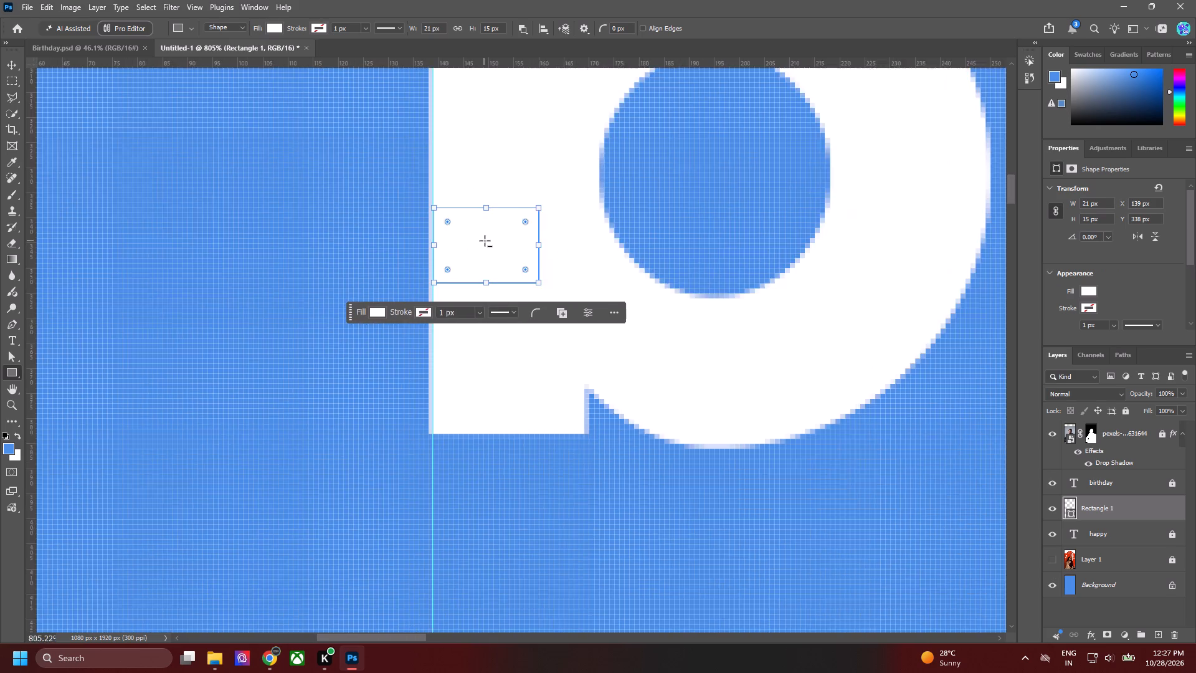
{"action": "scroll", "coordinate": [485, 241], "scroll_direction": "down", "scroll_amount": 3, "text": "alt"}
{"action": "left_click_drag", "start_coordinate": [524, 245], "coordinate": [537, 245]}
{"action": "key", "text": "ctrl+z"}
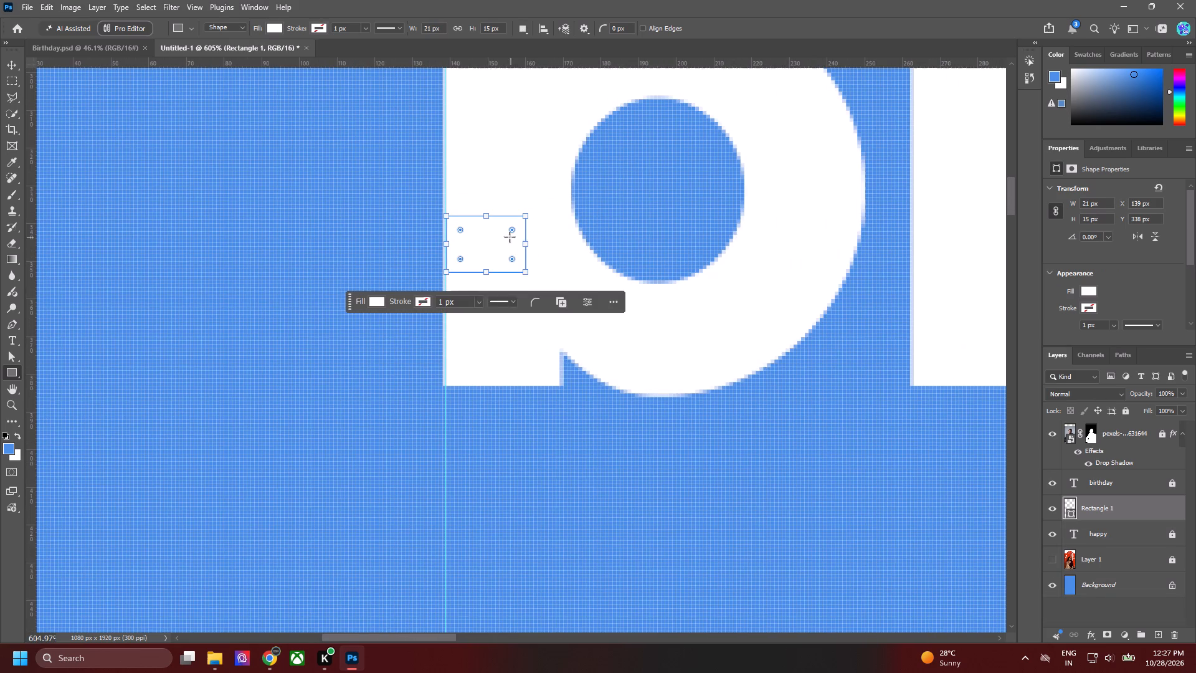
{"action": "left_click_drag", "start_coordinate": [524, 247], "coordinate": [532, 246]}
{"action": "key", "text": "ctrl+z"}
{"action": "left_click_drag", "start_coordinate": [527, 244], "coordinate": [554, 246]}
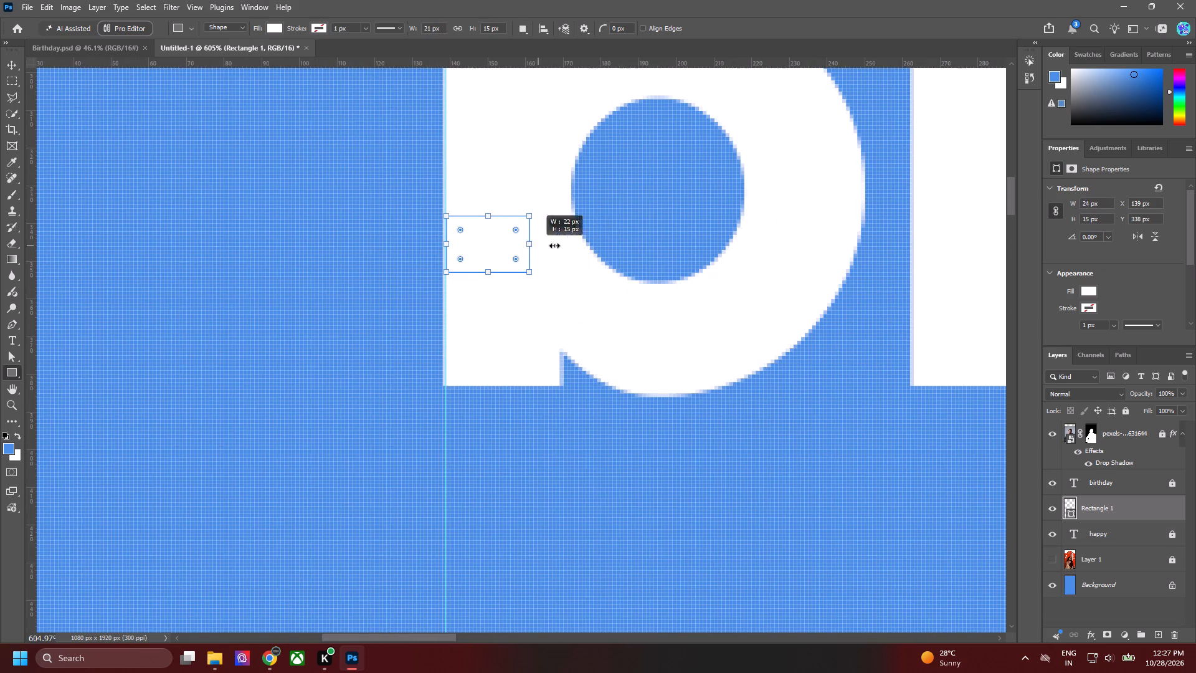
{"action": "left_click_drag", "start_coordinate": [554, 246], "coordinate": [867, 247]}
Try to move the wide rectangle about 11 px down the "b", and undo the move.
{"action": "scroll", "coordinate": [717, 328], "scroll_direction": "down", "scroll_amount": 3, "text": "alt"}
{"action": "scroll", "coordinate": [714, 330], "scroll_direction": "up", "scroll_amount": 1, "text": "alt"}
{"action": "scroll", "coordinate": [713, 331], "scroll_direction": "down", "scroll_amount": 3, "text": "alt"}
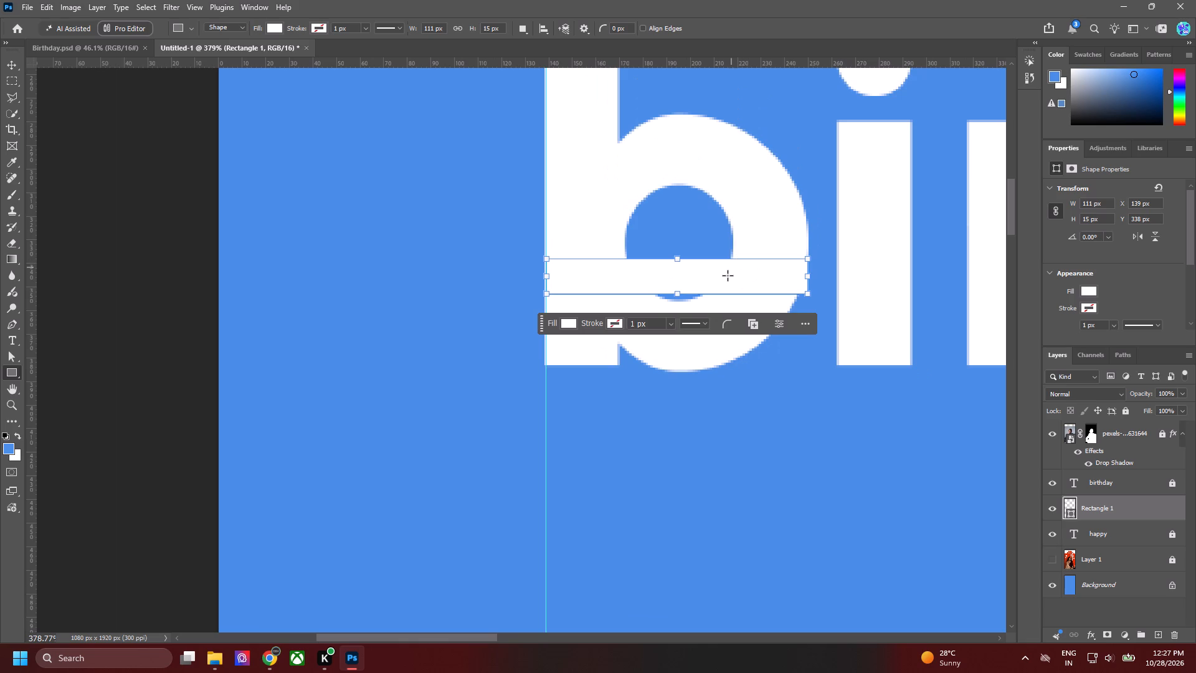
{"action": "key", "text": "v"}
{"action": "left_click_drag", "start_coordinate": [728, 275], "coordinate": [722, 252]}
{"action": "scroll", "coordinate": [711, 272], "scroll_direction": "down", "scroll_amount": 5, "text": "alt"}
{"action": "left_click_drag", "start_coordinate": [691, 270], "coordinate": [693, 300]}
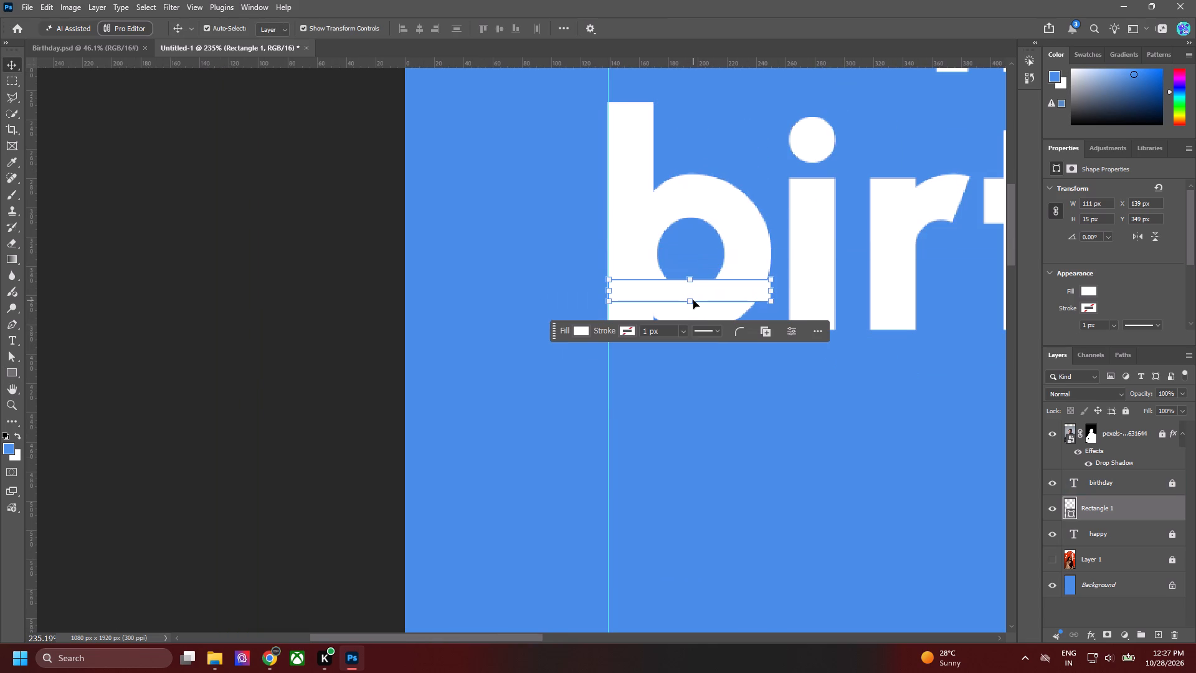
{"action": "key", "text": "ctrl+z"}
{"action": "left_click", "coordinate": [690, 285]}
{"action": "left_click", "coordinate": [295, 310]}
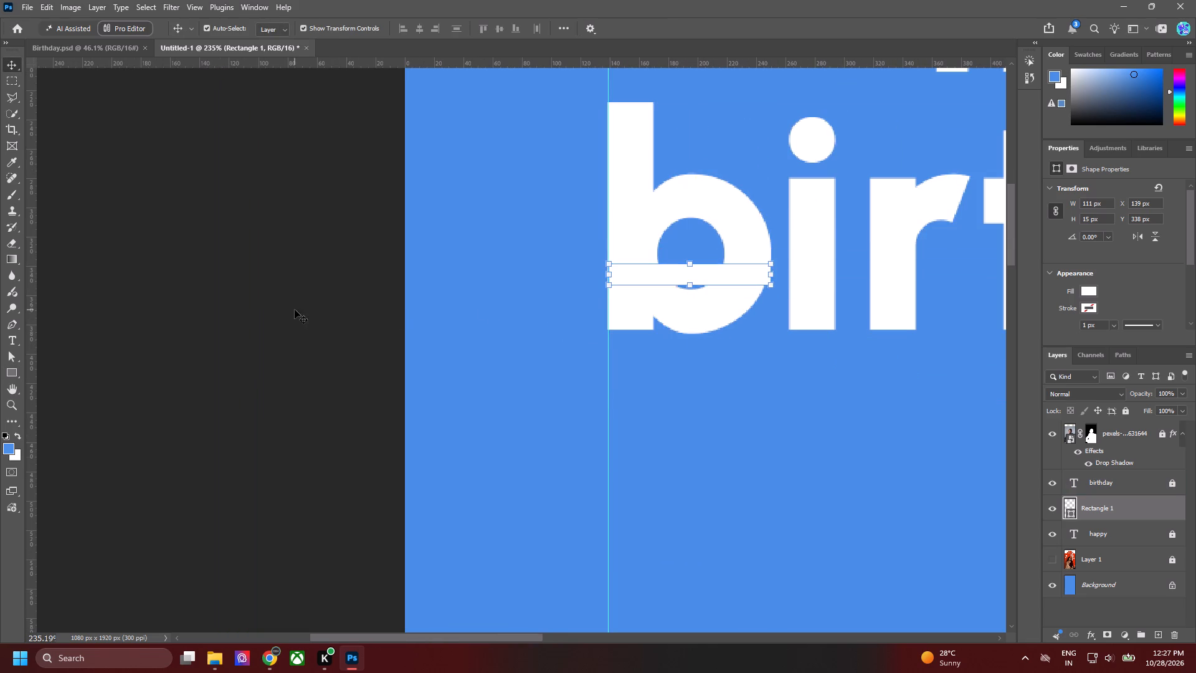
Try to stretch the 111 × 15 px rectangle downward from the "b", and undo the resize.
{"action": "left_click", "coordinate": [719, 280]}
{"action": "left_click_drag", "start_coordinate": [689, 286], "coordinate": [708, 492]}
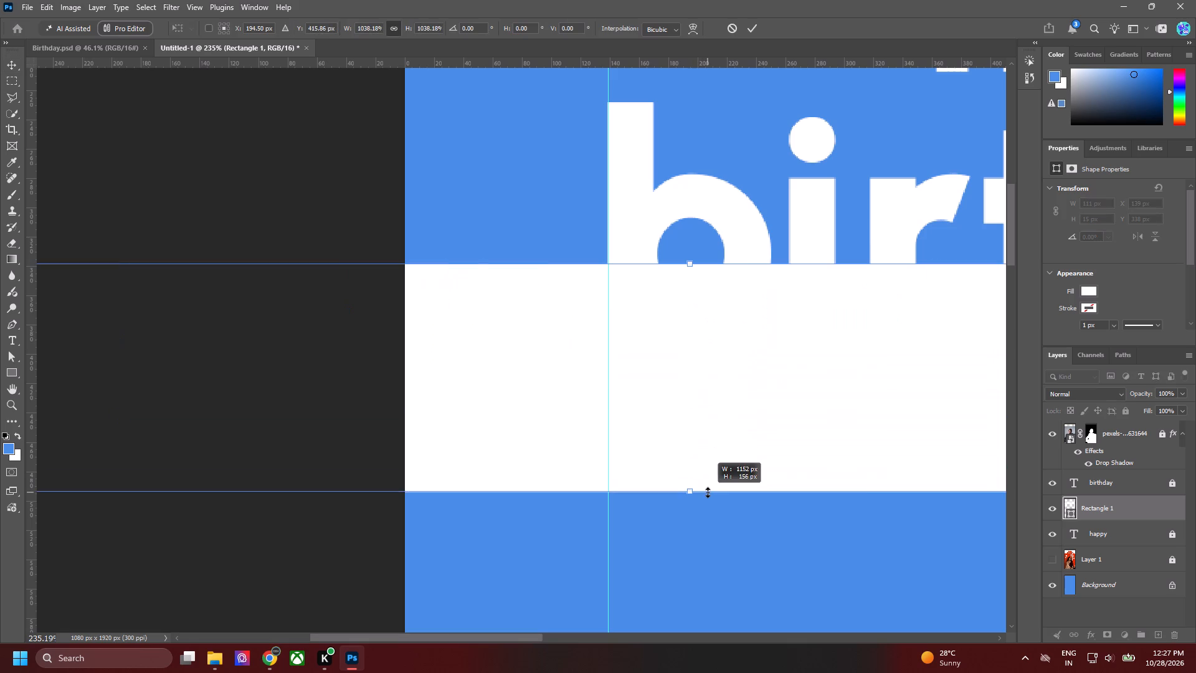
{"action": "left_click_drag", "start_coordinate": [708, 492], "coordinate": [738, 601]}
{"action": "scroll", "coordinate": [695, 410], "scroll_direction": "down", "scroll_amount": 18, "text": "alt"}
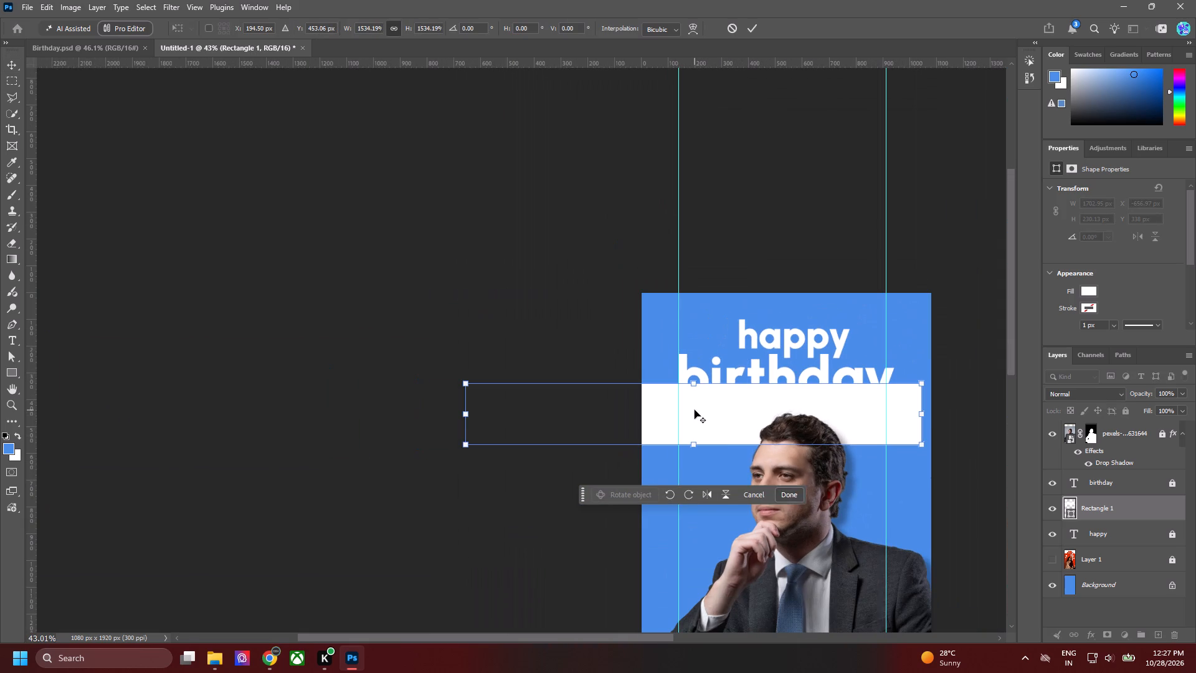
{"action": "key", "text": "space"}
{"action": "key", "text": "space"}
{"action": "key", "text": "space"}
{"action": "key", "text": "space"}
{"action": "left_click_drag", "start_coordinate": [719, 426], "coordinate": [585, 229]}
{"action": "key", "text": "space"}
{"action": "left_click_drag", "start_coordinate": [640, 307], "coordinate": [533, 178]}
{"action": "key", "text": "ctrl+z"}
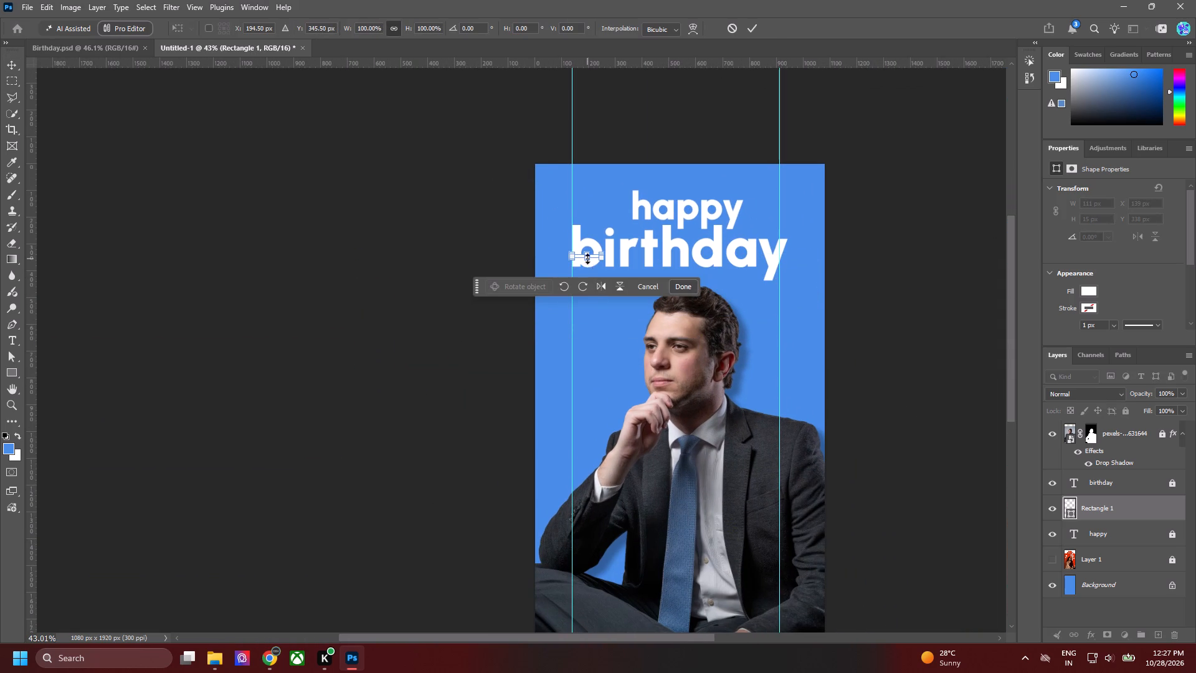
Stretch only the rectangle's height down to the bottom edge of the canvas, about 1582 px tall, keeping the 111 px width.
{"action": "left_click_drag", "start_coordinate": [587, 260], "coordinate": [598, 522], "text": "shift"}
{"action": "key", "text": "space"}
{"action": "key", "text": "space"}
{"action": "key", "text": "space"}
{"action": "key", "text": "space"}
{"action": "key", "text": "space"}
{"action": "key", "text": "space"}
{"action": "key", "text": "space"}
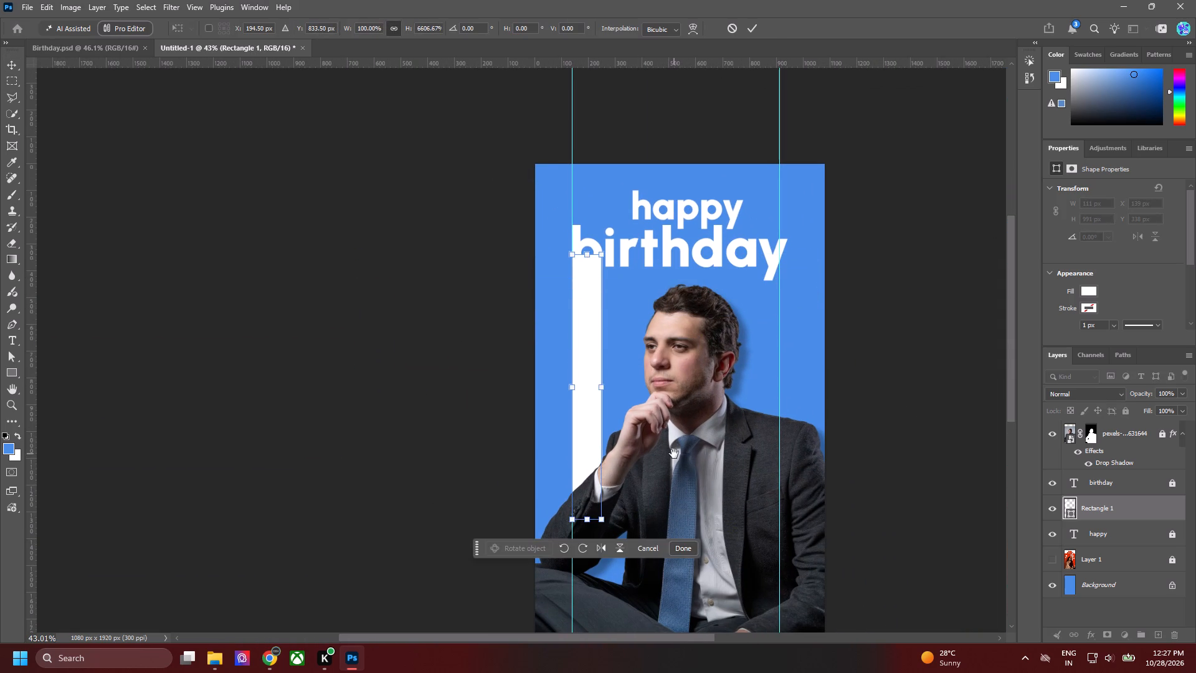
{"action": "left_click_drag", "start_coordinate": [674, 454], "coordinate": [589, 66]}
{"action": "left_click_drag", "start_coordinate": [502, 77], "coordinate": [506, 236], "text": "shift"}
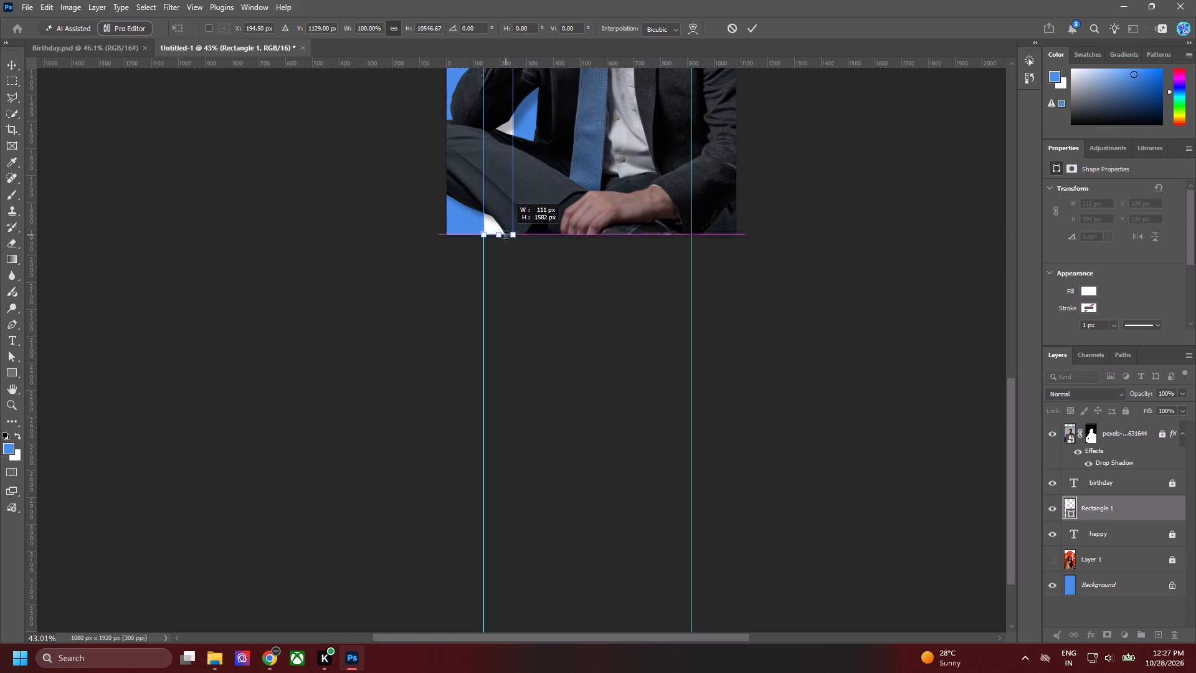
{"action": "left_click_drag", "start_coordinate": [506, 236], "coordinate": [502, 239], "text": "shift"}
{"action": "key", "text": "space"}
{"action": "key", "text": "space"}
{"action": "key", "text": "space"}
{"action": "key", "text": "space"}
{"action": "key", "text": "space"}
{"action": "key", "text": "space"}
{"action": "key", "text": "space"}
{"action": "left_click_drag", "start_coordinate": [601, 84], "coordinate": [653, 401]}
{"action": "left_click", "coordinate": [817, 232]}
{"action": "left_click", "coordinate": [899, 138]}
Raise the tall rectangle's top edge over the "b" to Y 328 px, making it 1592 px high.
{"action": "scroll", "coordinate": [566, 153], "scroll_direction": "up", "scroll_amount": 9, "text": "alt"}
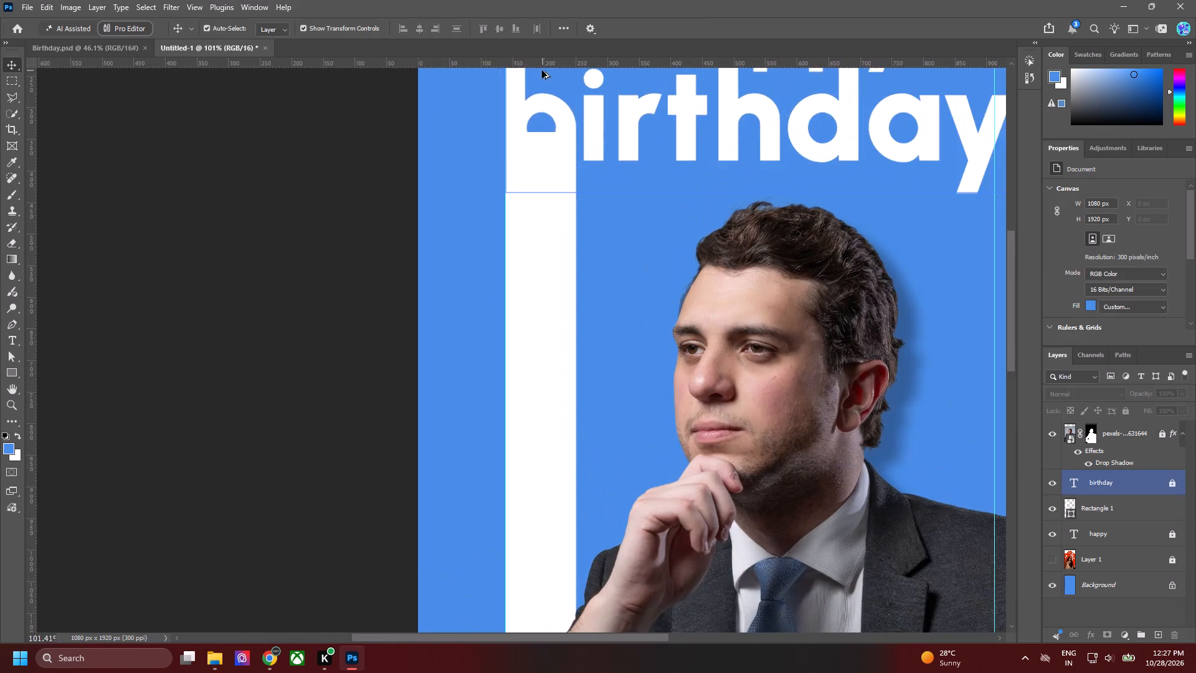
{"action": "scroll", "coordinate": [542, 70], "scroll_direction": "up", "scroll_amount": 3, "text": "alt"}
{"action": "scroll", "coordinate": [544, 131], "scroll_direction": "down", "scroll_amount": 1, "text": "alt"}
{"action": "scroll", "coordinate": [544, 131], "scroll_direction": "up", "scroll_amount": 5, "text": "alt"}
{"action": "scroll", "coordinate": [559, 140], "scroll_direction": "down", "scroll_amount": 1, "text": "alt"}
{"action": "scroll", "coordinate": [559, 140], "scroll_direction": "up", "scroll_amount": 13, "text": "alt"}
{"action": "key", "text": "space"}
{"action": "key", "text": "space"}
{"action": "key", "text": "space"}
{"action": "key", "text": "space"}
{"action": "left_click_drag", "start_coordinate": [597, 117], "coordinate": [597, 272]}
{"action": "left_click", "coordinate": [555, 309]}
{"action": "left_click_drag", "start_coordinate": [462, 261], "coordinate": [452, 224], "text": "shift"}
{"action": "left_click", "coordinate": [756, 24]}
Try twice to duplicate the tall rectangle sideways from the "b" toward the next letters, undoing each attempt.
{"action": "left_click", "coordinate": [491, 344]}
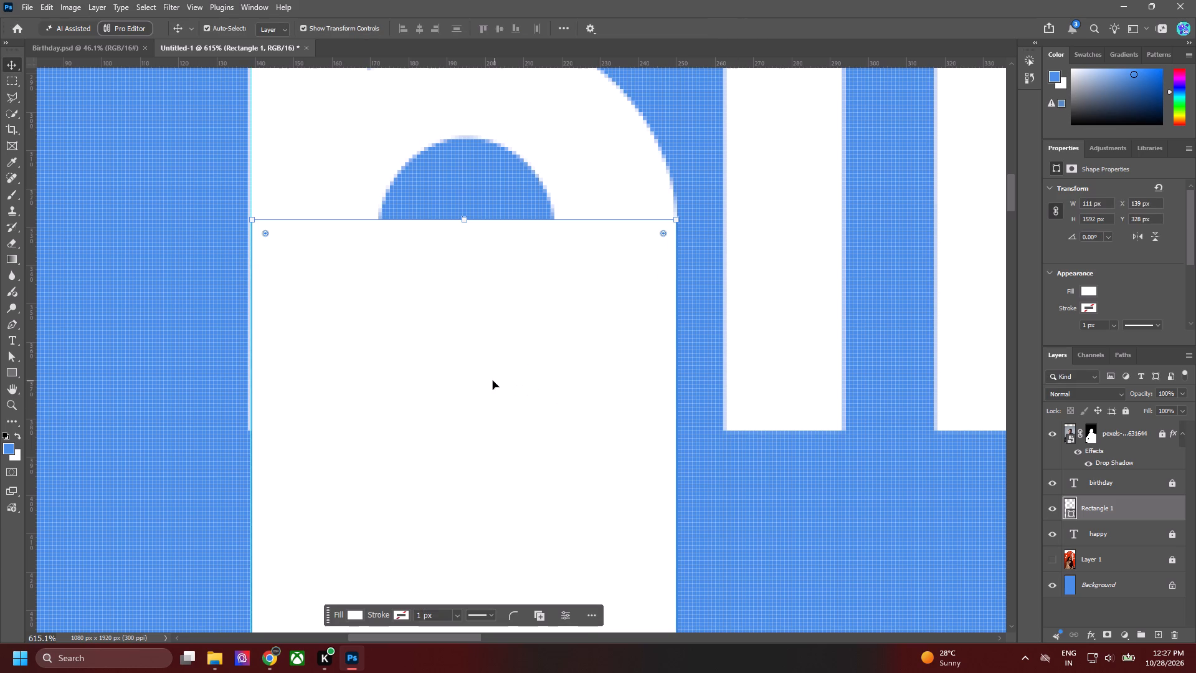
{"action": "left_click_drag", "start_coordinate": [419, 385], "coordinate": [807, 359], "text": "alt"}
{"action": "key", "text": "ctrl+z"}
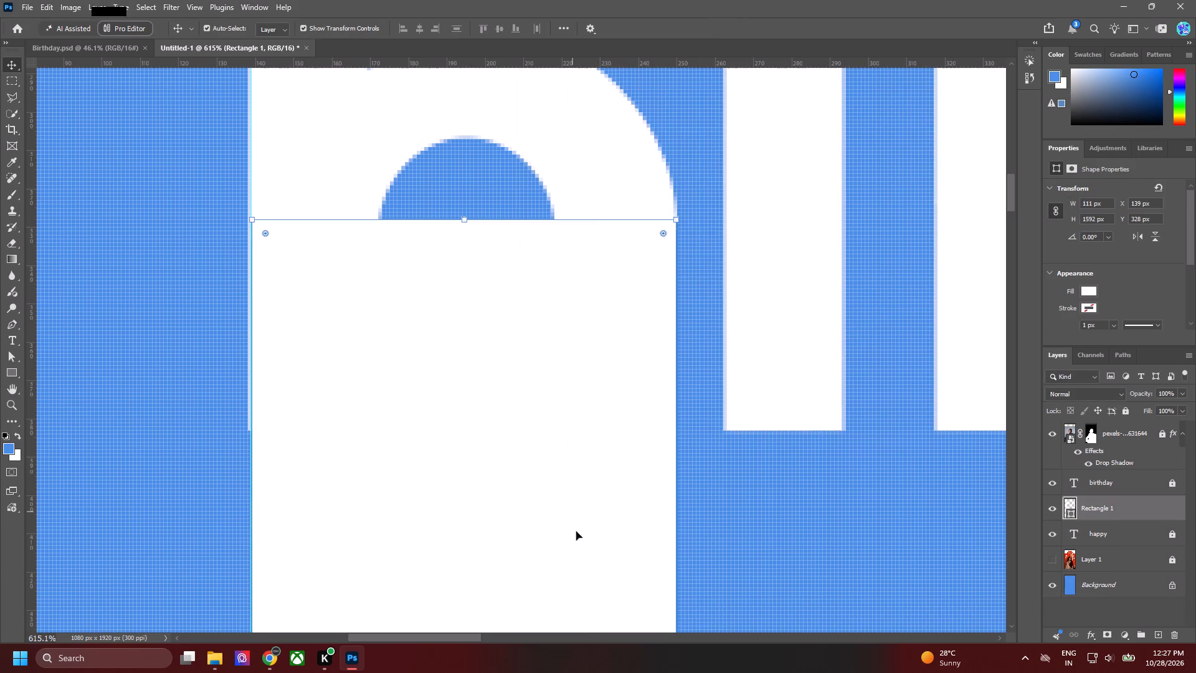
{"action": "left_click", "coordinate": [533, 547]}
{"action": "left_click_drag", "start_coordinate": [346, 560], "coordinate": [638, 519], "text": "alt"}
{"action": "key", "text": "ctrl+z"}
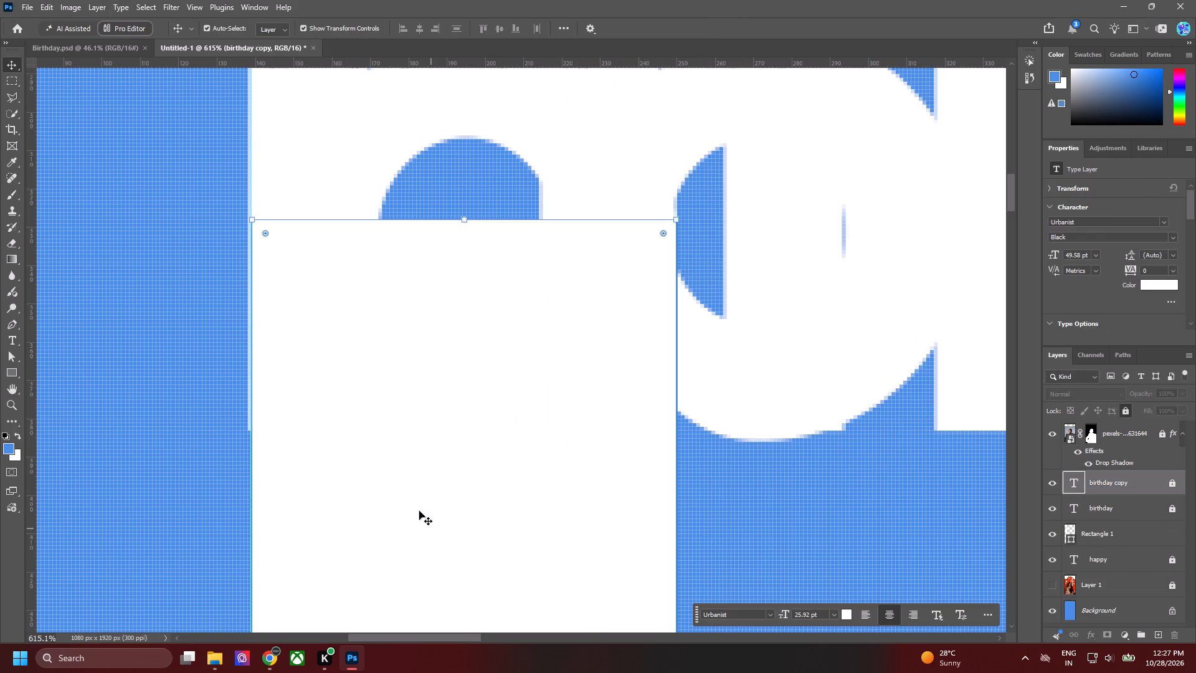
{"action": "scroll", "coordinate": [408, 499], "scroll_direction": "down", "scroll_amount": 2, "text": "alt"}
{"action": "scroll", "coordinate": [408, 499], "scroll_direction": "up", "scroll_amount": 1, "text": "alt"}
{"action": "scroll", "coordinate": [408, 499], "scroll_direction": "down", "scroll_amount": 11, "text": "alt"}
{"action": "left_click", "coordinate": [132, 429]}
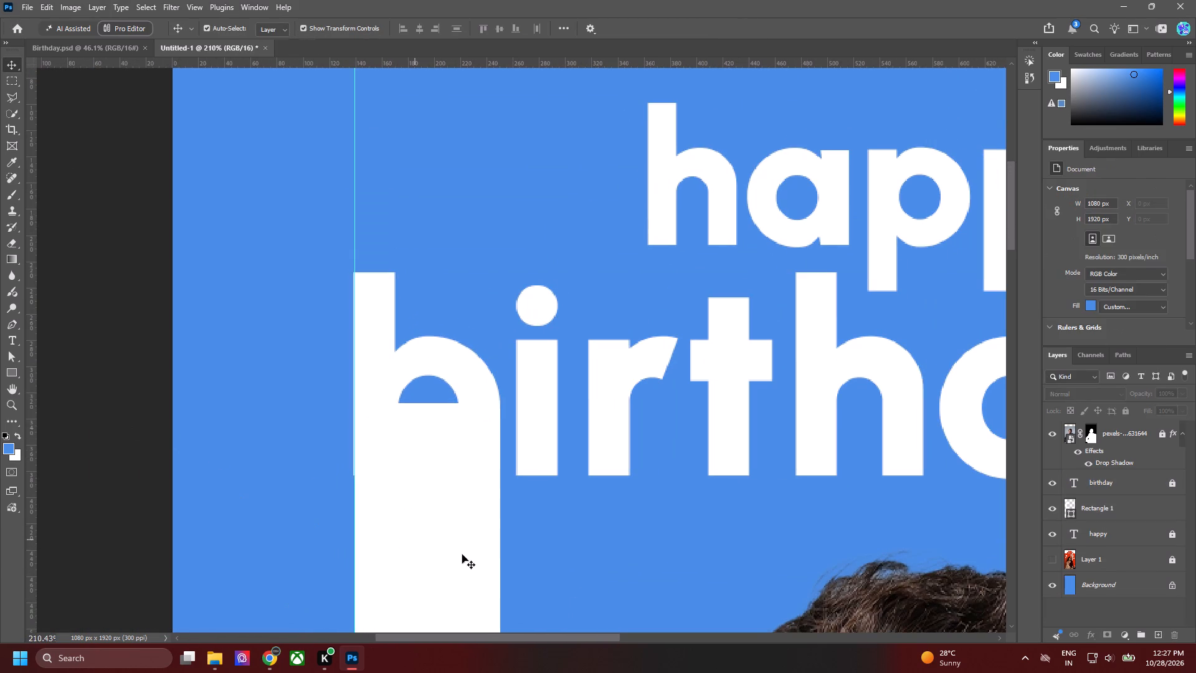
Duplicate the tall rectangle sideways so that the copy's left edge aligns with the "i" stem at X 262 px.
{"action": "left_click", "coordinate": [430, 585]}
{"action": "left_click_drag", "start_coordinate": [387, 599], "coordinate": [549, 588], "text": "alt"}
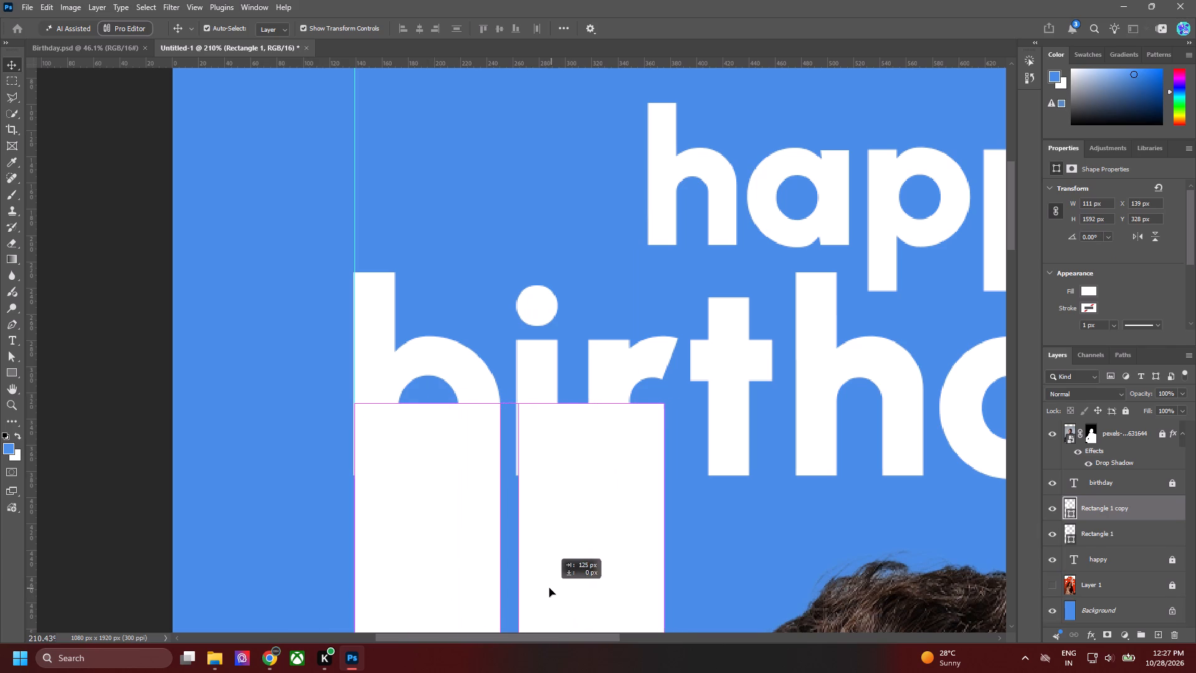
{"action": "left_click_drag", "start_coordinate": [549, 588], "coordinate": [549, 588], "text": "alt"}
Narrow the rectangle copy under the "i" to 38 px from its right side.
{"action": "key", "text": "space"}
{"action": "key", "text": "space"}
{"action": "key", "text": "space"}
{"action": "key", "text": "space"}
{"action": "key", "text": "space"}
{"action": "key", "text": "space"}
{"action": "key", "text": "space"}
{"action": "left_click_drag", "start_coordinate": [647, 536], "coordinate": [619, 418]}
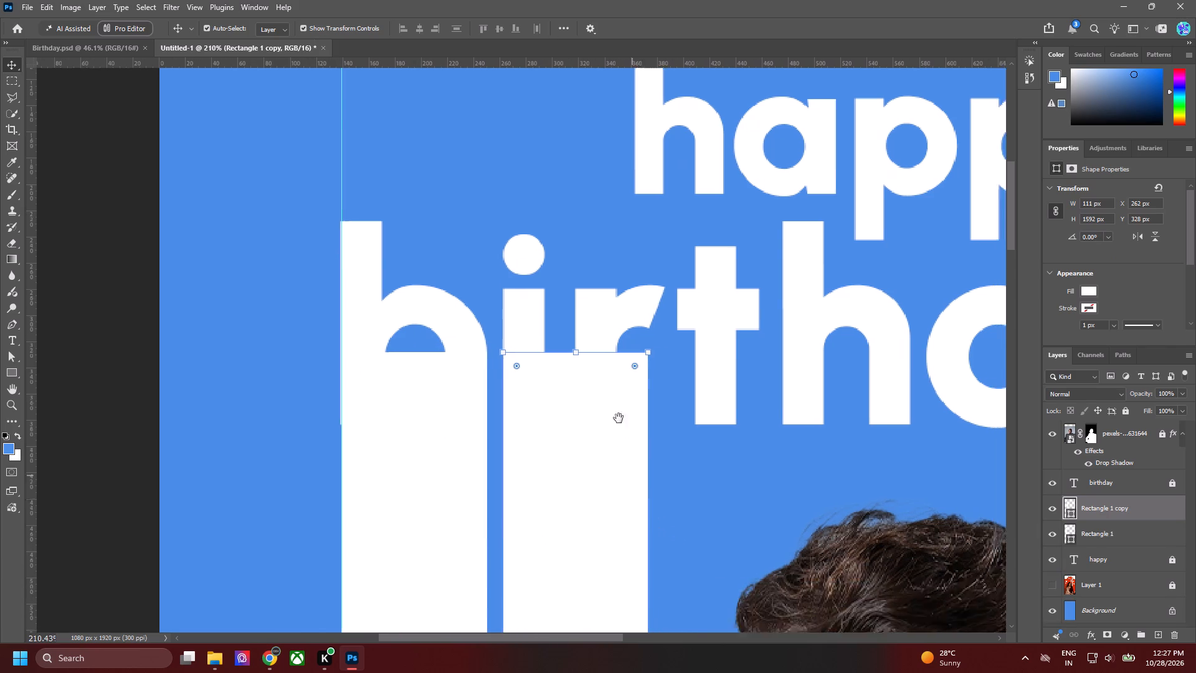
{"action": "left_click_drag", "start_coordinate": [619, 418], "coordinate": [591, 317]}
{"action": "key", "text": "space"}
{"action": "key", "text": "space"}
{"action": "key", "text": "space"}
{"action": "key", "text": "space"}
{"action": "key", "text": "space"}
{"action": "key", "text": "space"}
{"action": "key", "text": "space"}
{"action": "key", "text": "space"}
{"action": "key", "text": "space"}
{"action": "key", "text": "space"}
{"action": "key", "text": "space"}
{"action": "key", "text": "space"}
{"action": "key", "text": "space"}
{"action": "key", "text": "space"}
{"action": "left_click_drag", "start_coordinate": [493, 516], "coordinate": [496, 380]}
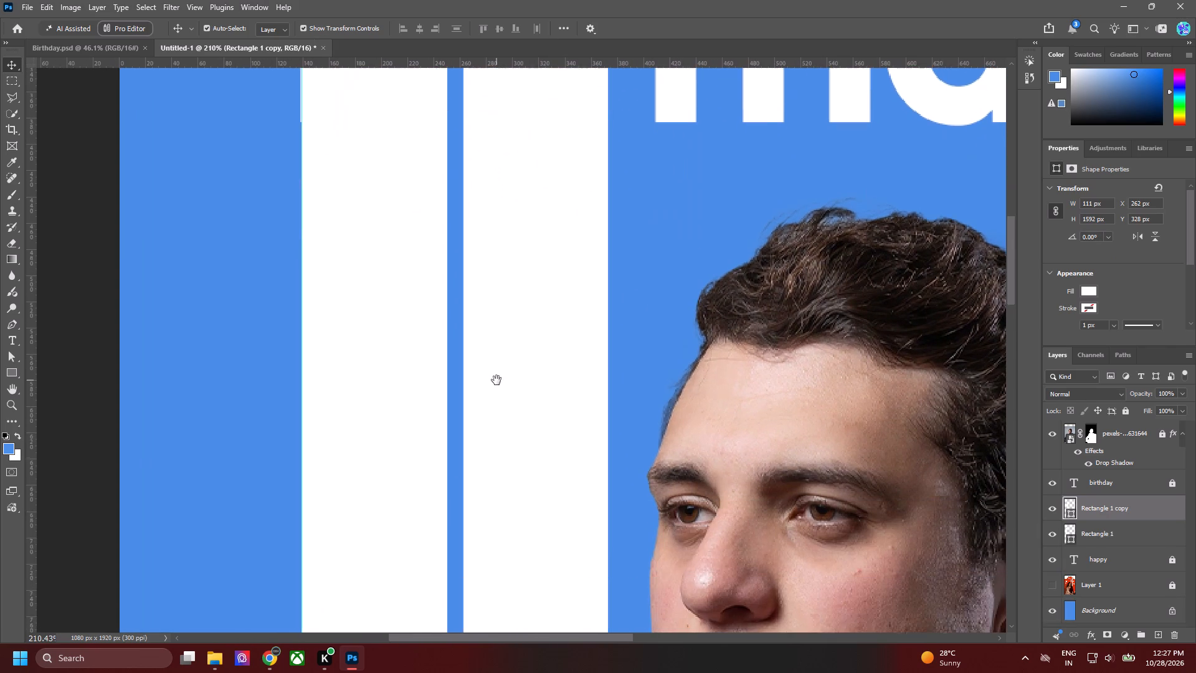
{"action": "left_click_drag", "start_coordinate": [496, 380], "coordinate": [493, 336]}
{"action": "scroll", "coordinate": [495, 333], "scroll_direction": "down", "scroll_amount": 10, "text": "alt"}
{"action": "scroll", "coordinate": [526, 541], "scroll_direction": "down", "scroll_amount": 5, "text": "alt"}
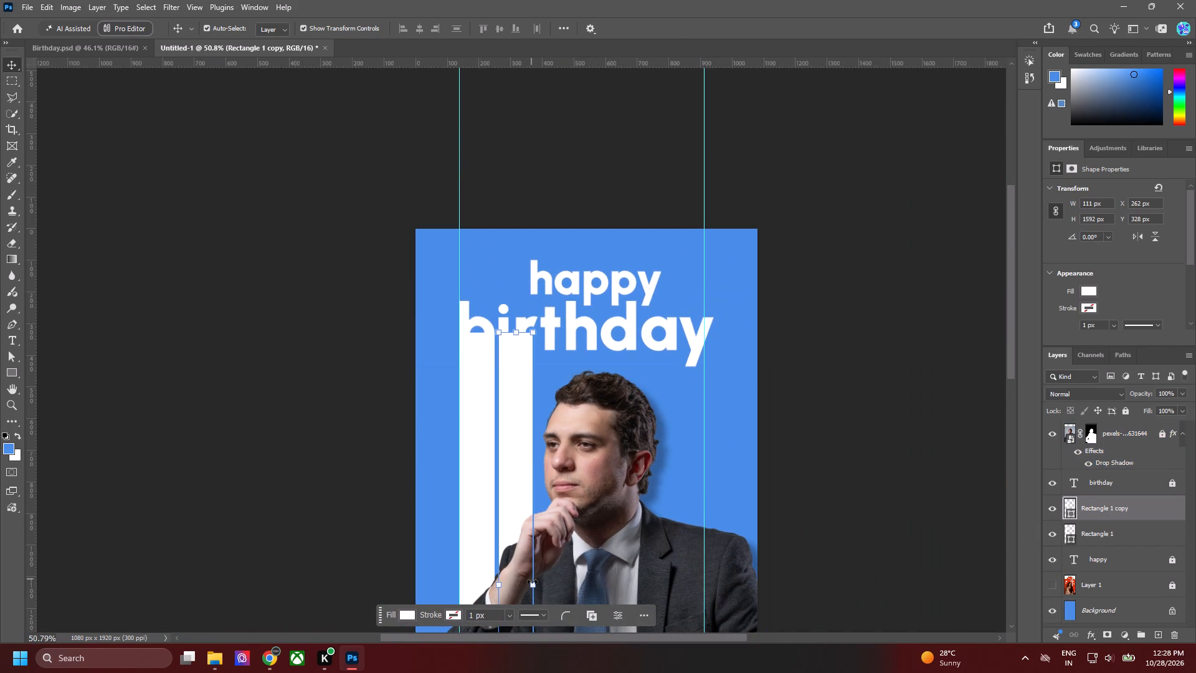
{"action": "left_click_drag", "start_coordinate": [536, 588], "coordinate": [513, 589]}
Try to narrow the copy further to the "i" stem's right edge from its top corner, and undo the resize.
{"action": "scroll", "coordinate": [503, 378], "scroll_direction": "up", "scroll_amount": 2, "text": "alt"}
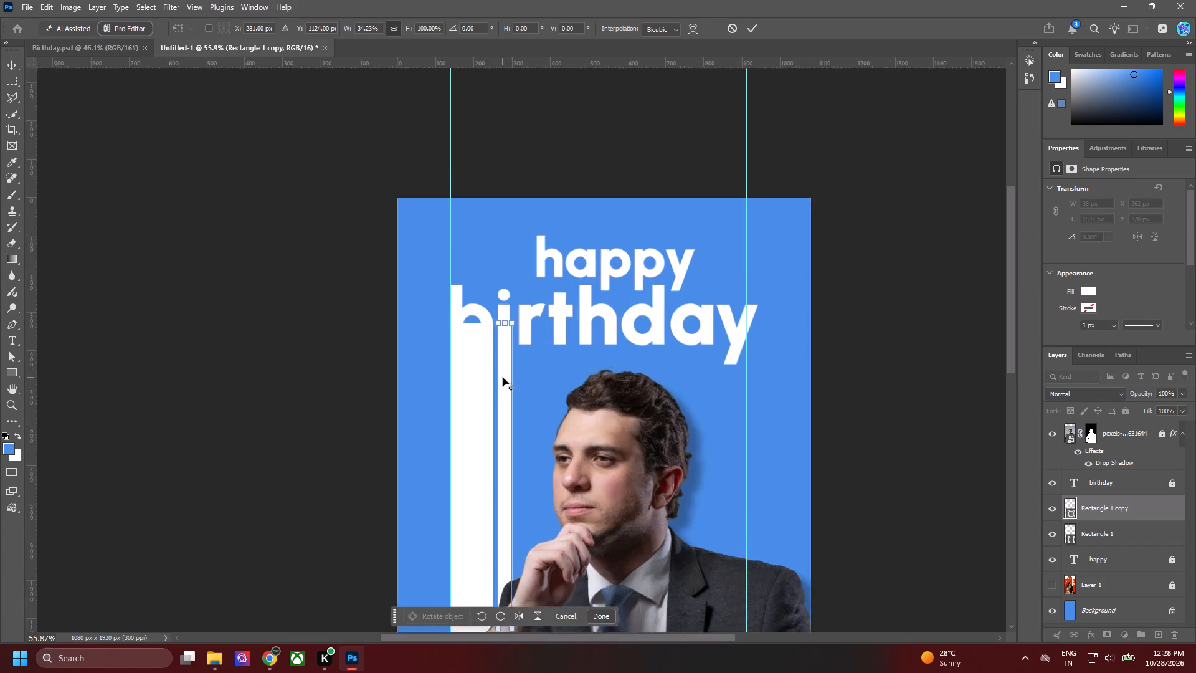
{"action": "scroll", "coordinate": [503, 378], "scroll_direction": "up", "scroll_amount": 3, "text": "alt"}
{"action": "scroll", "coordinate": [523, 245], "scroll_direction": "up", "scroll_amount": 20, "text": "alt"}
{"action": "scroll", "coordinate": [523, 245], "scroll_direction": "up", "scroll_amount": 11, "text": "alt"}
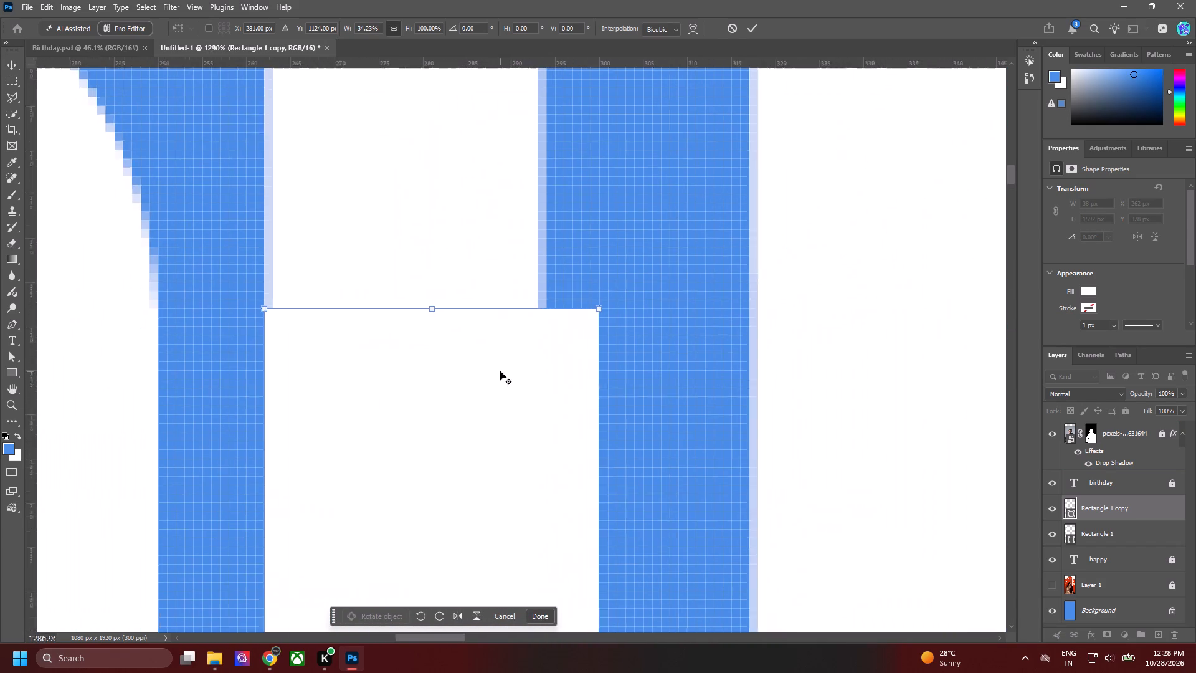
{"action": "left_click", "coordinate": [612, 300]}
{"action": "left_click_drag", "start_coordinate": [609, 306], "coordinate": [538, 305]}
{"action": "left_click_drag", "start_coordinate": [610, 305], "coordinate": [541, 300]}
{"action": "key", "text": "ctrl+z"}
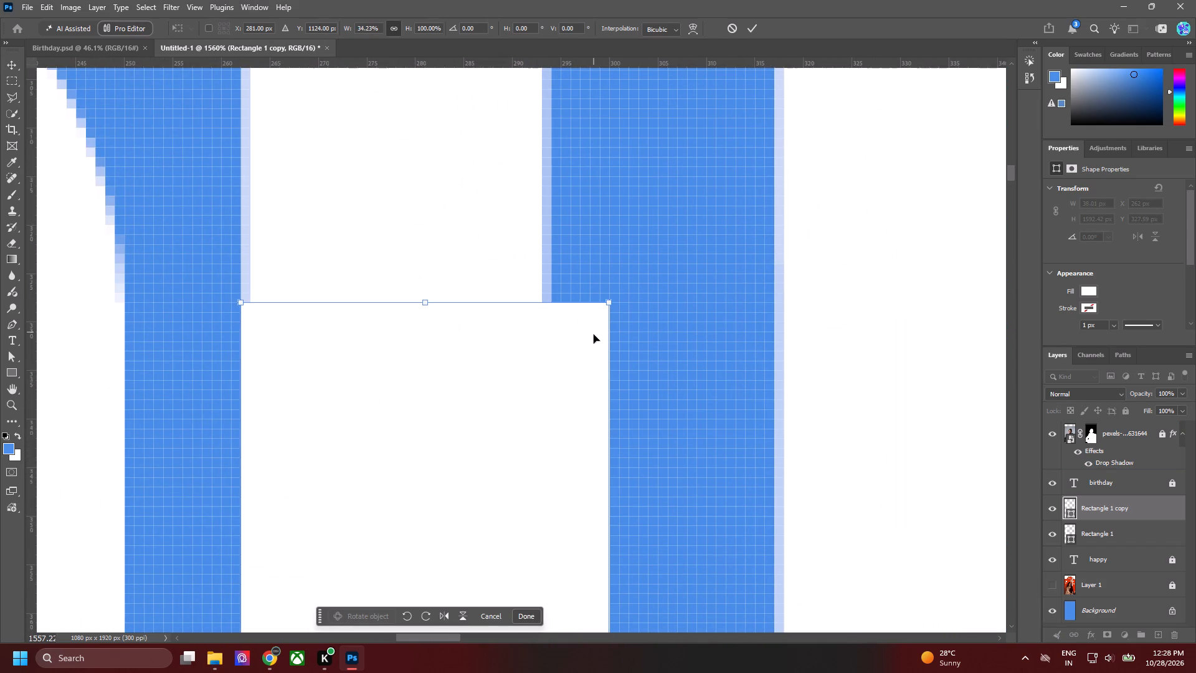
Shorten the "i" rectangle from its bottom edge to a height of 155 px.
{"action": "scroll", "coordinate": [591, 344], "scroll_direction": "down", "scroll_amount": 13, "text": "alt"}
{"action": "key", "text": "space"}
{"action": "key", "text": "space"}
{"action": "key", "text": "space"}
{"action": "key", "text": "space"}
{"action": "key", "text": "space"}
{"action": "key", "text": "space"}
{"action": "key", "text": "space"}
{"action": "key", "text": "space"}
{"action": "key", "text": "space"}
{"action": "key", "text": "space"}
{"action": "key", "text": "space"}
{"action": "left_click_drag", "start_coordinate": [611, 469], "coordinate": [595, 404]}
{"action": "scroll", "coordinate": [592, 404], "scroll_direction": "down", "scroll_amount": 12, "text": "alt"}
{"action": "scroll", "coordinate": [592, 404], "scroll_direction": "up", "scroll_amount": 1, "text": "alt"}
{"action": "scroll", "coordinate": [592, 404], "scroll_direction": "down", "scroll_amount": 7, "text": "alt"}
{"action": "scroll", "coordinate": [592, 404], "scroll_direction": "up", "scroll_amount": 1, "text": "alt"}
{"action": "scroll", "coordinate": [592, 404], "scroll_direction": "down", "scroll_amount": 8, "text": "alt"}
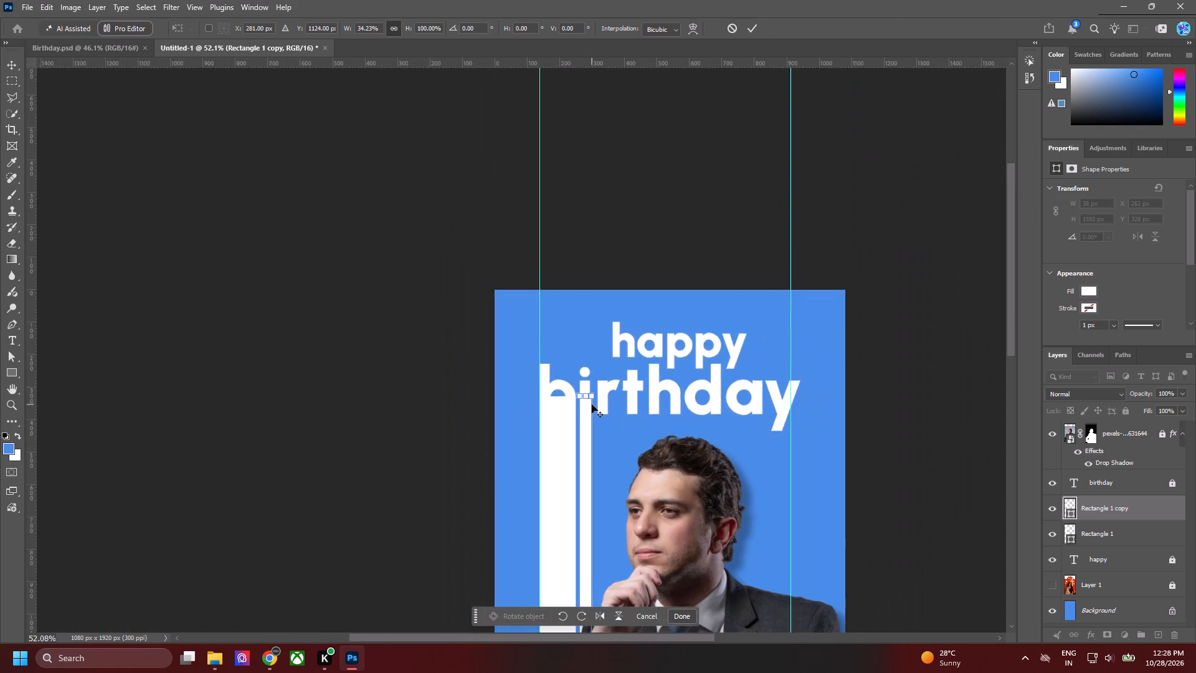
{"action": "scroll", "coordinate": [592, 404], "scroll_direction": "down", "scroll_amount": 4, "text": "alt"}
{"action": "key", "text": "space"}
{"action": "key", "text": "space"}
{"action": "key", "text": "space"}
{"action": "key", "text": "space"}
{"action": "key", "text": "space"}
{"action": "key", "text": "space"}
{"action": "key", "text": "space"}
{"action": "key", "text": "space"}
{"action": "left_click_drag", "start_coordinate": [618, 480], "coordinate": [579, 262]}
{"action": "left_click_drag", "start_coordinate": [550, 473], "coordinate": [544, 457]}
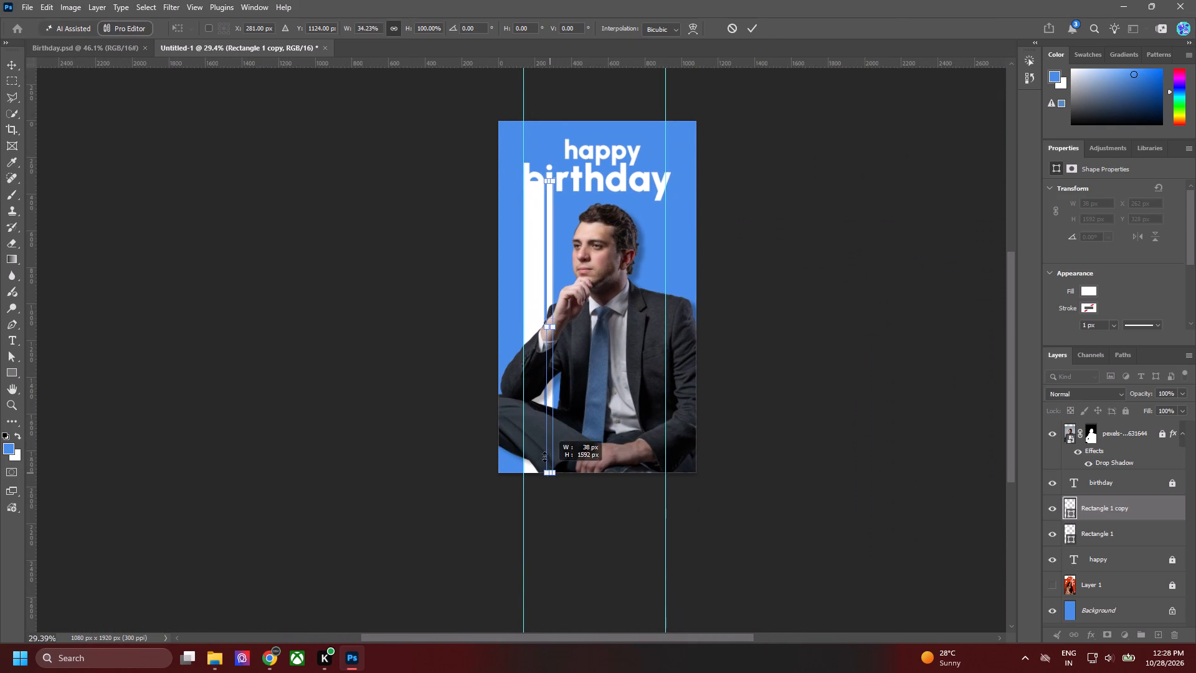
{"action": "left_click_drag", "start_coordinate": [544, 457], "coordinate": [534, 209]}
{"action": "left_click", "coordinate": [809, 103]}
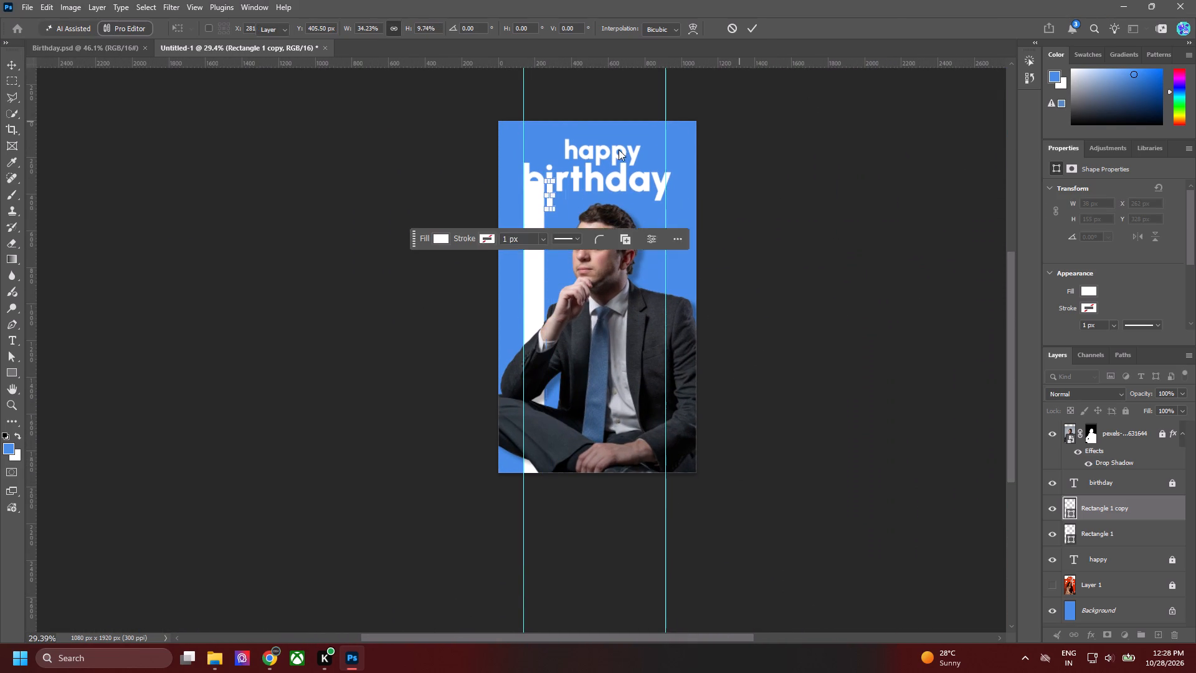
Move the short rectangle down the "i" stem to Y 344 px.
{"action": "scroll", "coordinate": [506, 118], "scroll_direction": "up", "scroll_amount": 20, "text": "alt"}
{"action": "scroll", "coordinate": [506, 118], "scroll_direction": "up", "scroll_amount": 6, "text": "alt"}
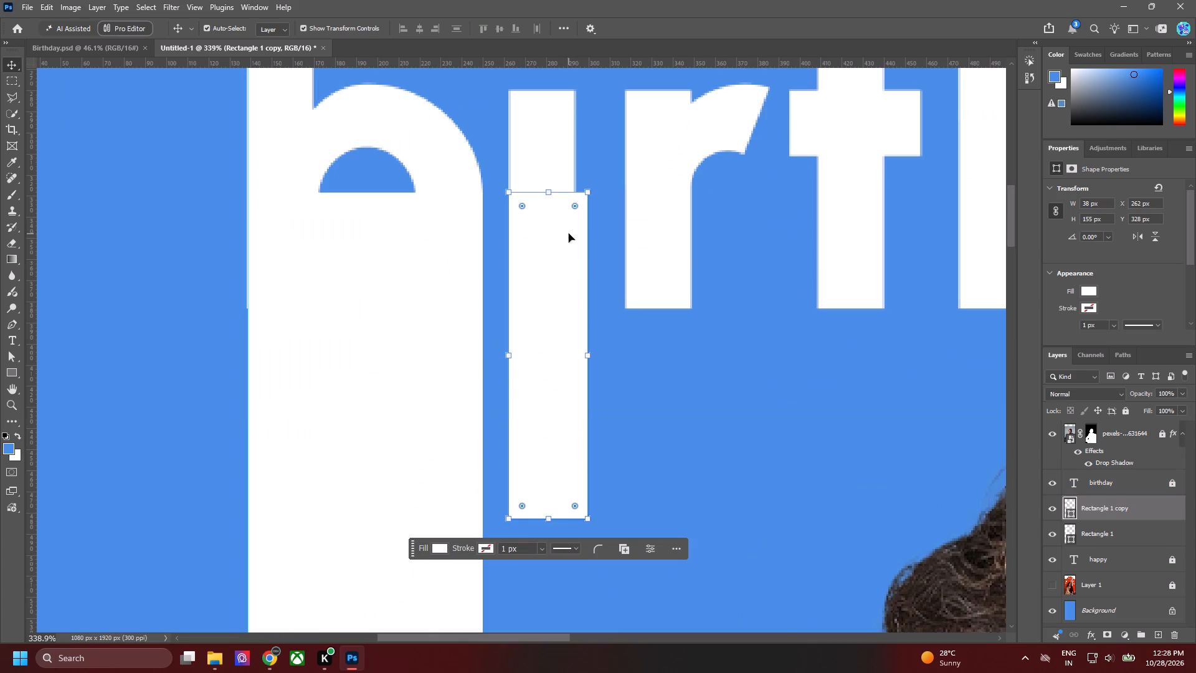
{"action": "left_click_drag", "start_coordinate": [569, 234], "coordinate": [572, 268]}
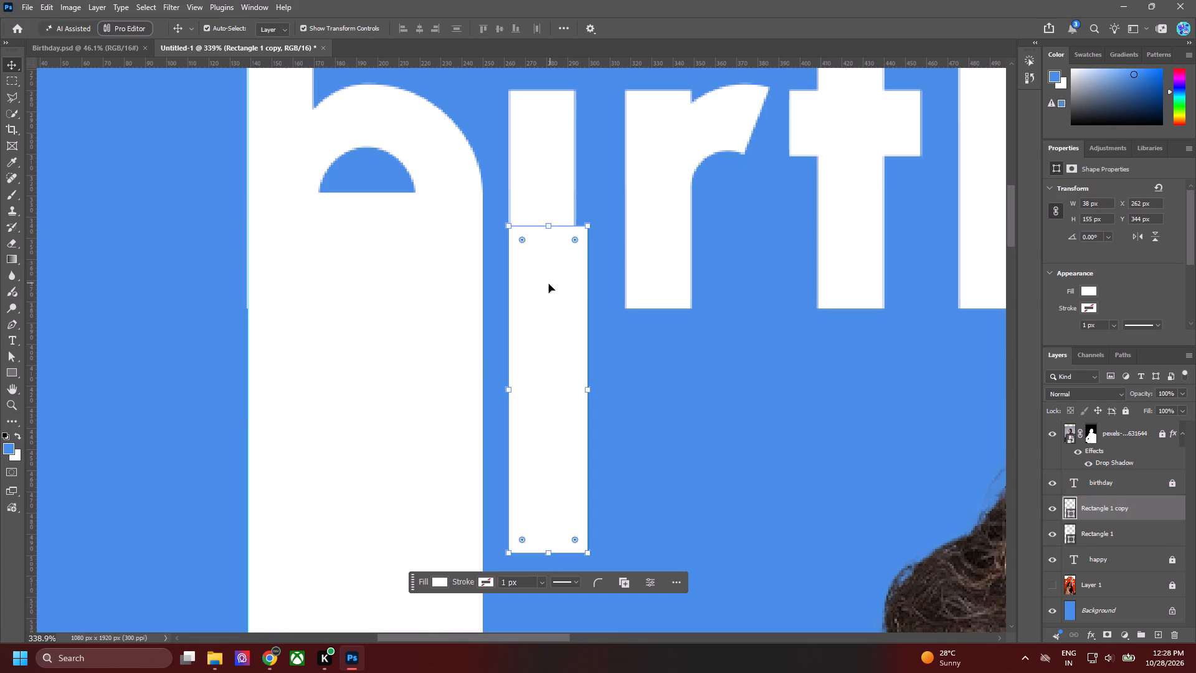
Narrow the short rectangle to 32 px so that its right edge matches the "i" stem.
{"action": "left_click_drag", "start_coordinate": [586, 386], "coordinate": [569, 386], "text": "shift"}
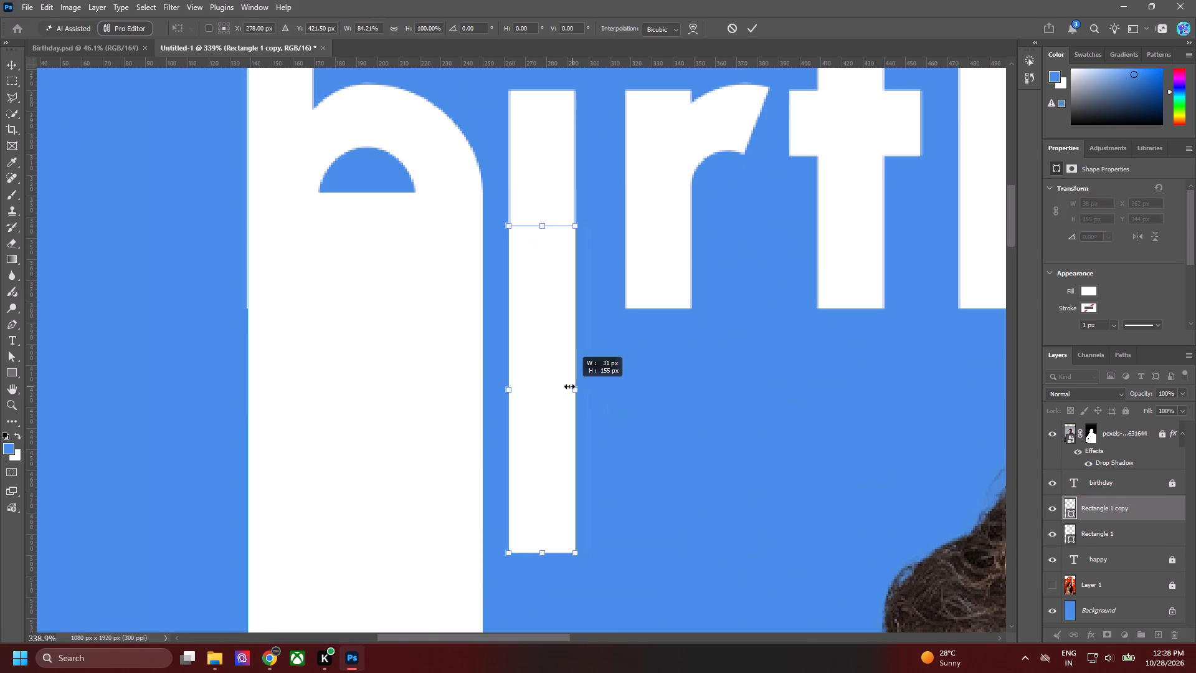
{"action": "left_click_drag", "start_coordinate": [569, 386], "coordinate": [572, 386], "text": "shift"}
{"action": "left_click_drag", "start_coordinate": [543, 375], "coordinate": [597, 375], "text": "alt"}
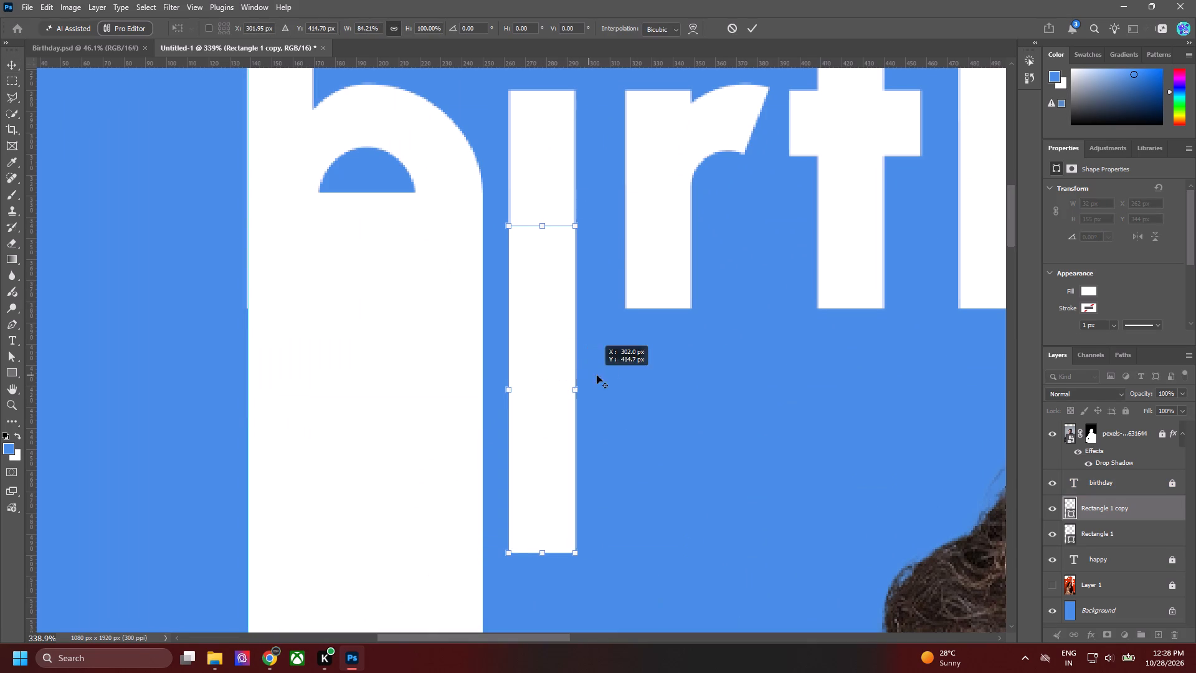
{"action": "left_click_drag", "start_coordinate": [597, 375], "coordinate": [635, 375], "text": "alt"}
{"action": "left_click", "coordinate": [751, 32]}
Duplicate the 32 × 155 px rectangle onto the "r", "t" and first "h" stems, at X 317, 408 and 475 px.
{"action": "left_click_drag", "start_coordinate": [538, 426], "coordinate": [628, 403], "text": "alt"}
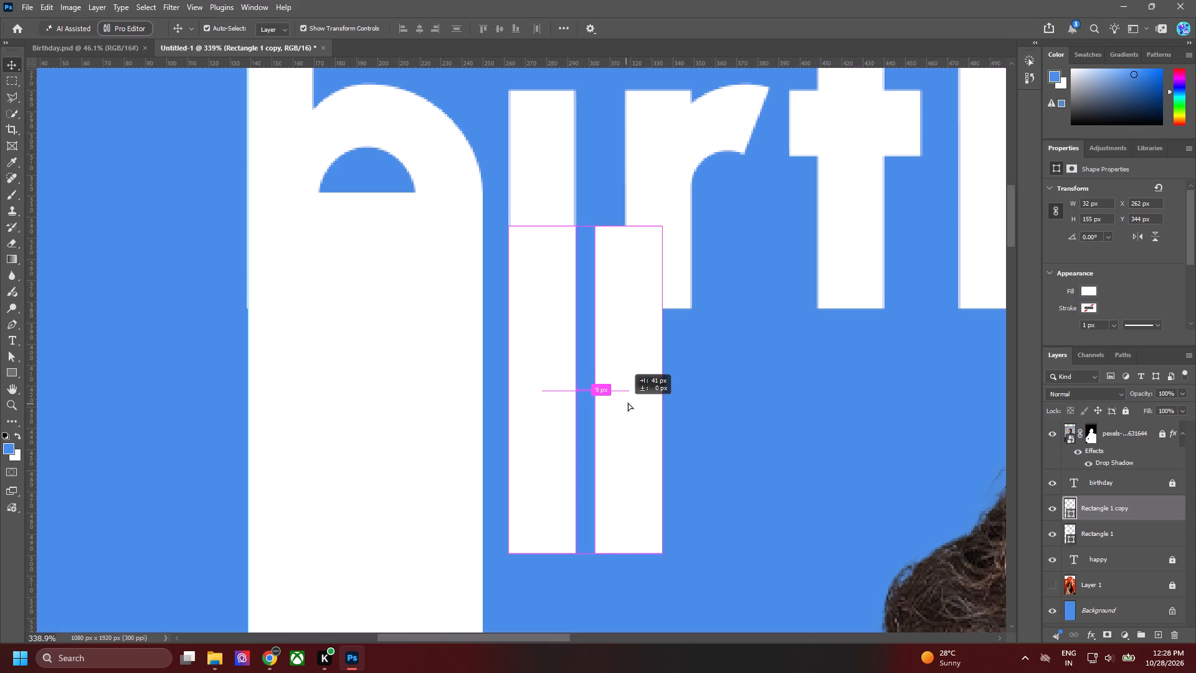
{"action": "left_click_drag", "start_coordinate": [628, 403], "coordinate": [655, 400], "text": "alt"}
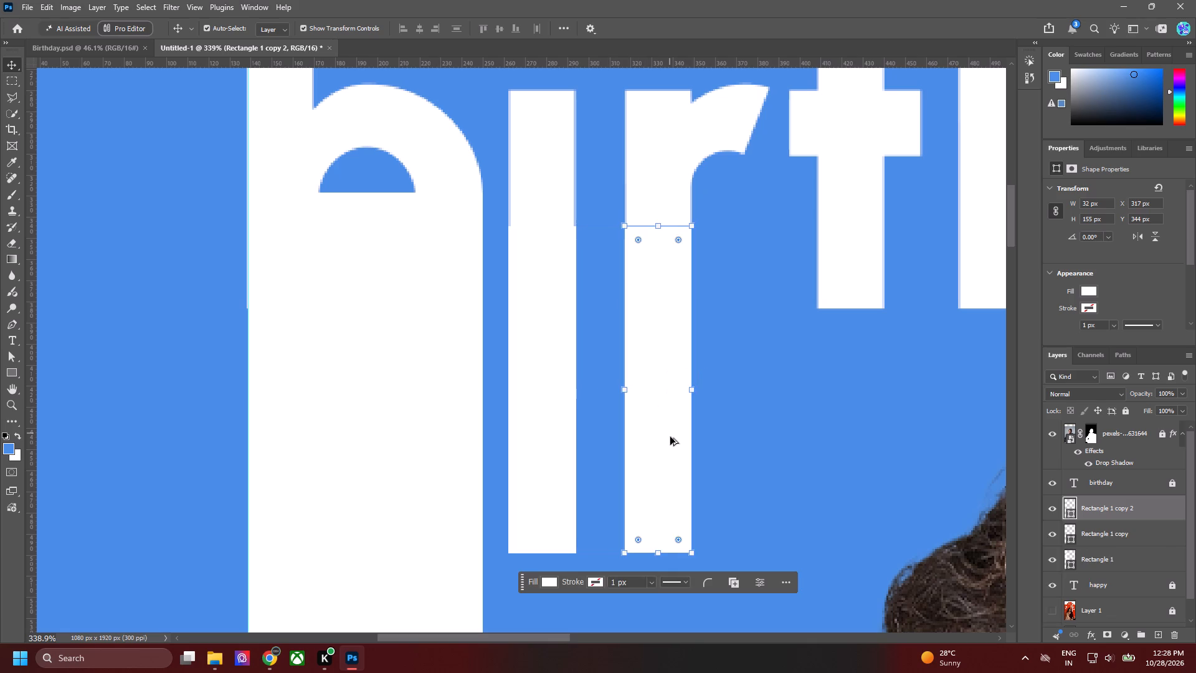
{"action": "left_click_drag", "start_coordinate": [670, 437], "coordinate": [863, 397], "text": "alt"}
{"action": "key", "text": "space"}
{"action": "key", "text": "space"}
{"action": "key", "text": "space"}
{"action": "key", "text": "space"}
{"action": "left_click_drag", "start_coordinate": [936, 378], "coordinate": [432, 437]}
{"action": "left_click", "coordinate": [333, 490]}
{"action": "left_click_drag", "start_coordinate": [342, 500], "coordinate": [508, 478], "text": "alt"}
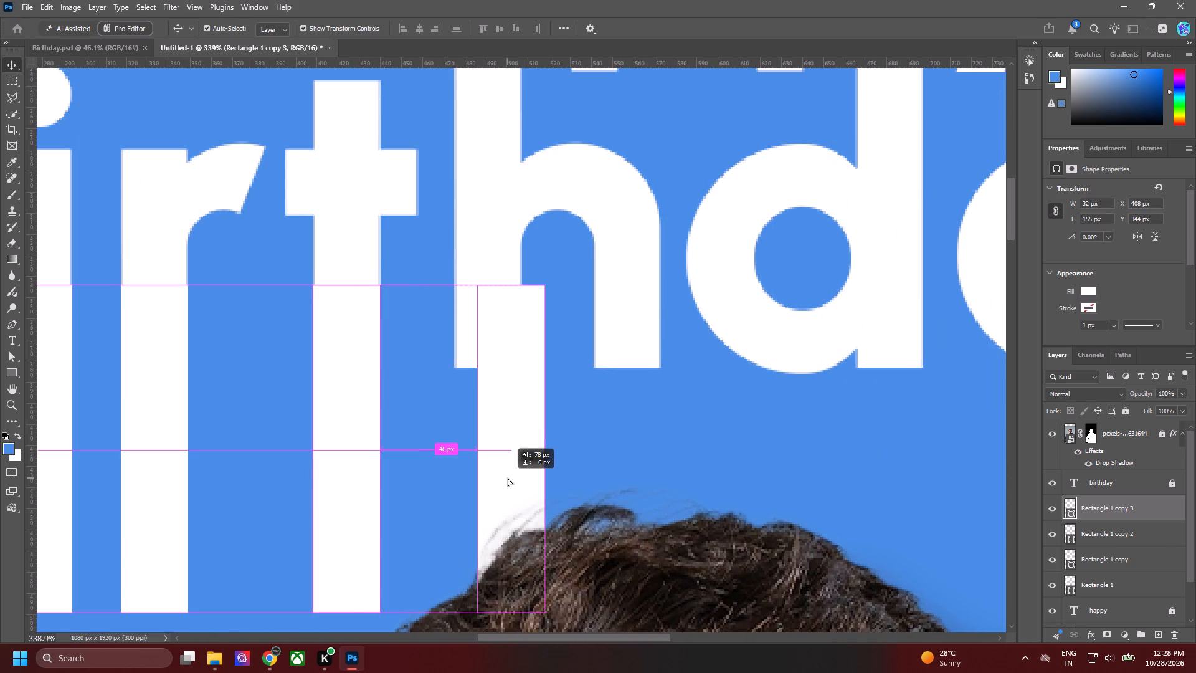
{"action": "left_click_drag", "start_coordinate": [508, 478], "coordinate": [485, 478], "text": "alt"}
Delete all five extension rectangles, Rectangle 1 through Rectangle 1 copy 4.
{"action": "scroll", "coordinate": [485, 478], "scroll_direction": "down", "scroll_amount": 12, "text": "alt"}
{"action": "scroll", "coordinate": [308, 519], "scroll_direction": "down", "scroll_amount": 6, "text": "alt"}
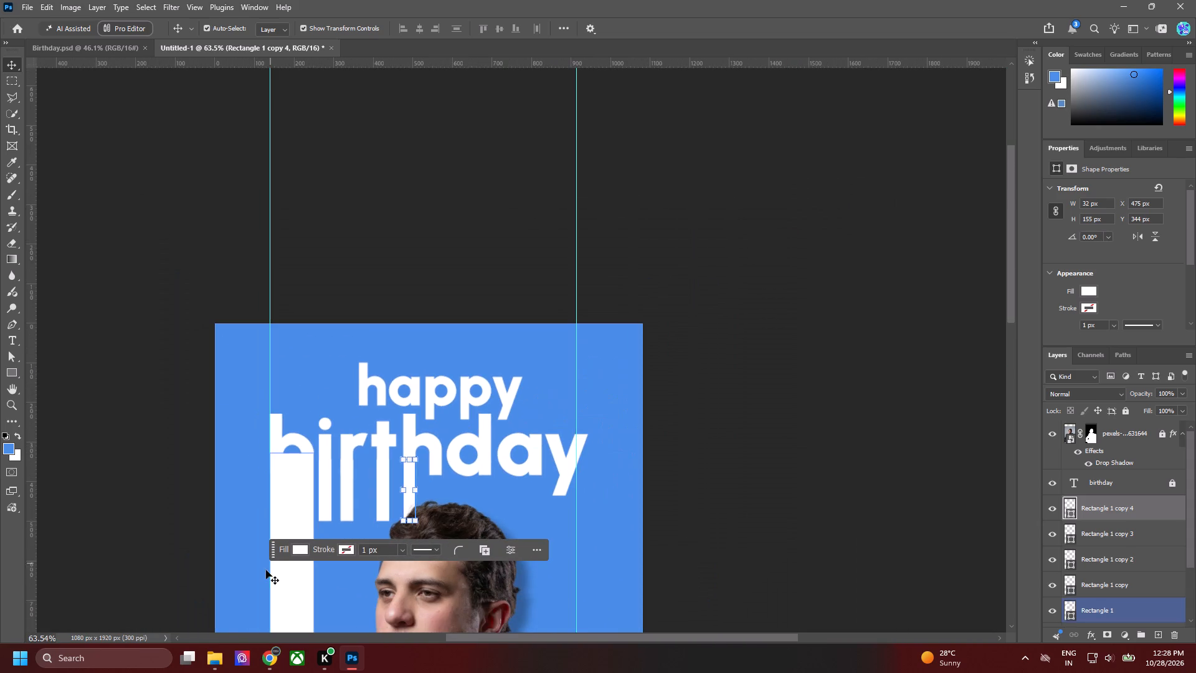
{"action": "scroll", "coordinate": [1140, 553], "scroll_direction": "down", "scroll_amount": 3}
{"action": "left_click", "coordinate": [1131, 534], "text": "shift"}
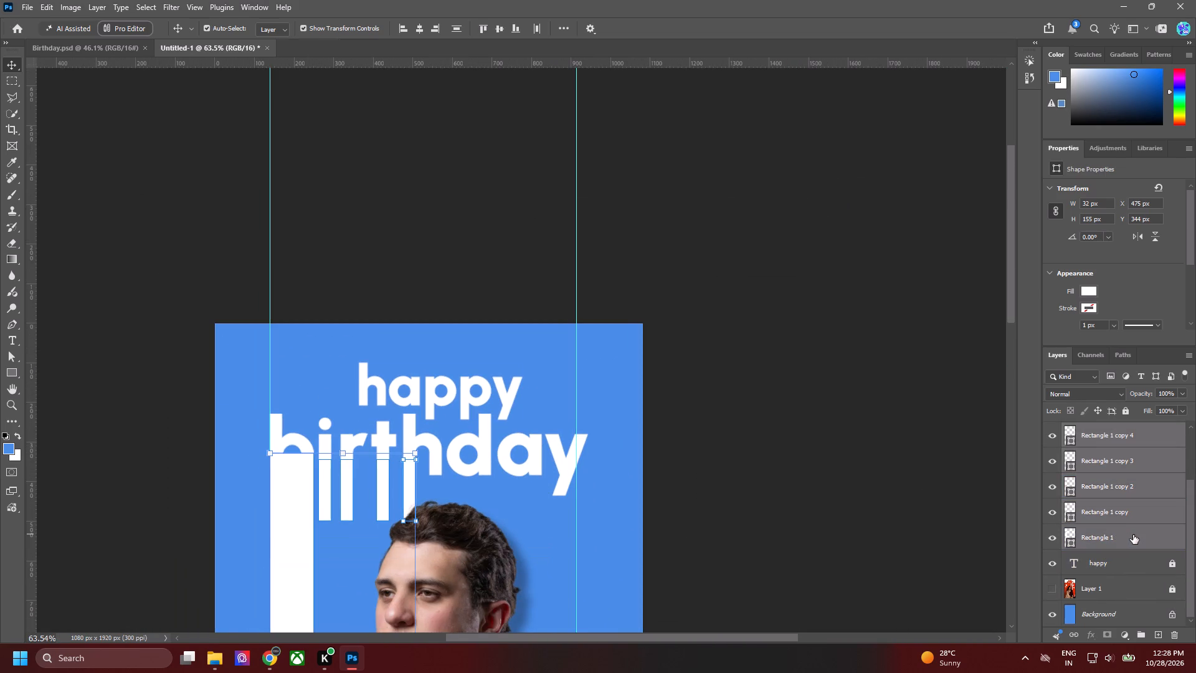
{"action": "key", "text": "Delete"}
Duplicate the "birthday" text layer and convert the copy to a smart object.
{"action": "left_click", "coordinate": [1137, 472]}
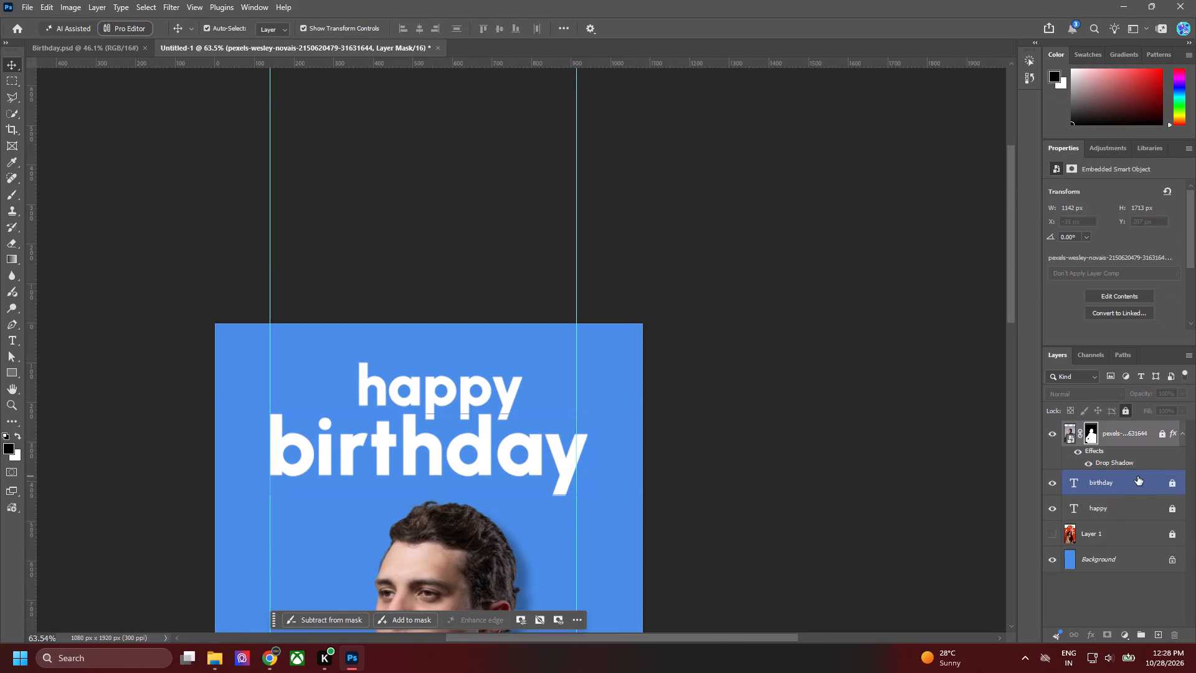
{"action": "left_click", "coordinate": [1137, 480]}
{"action": "key", "text": "ctrl+j"}
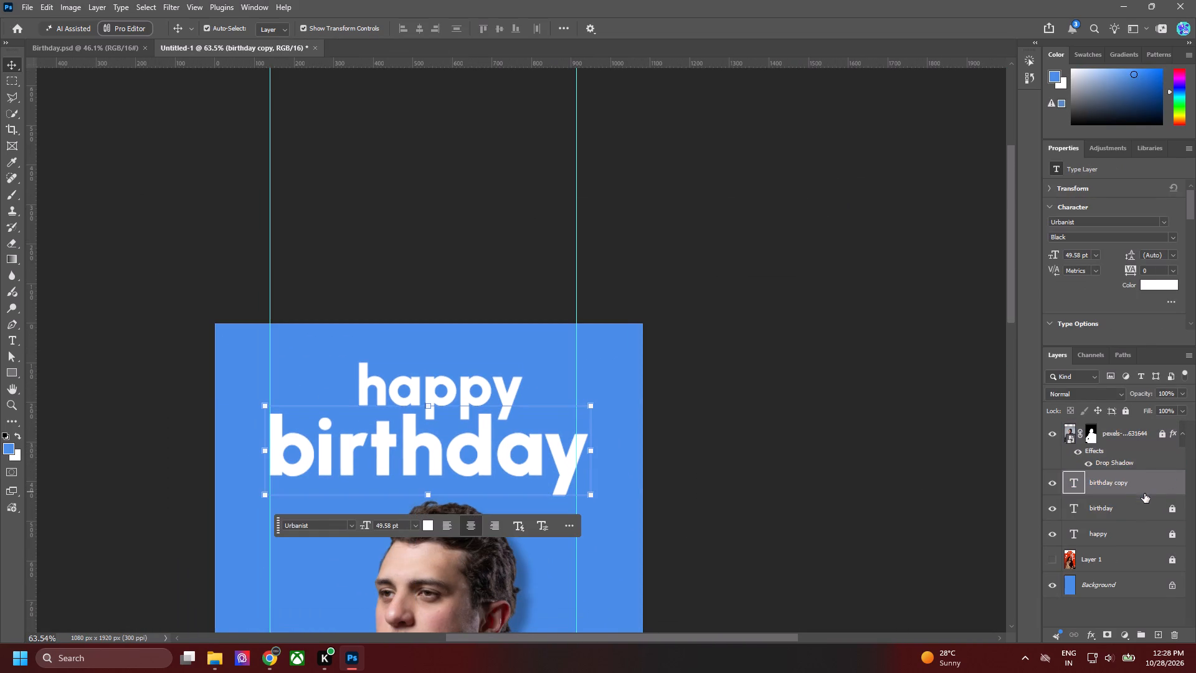
{"action": "right_click", "coordinate": [1146, 479]}
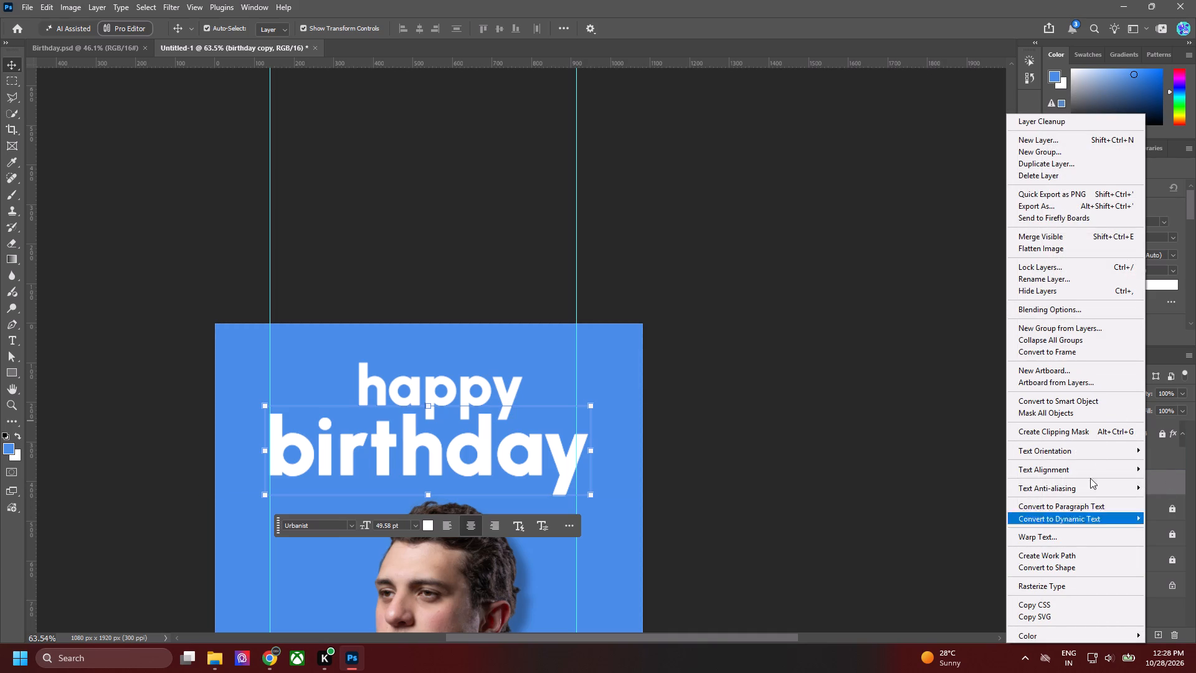
{"action": "left_click", "coordinate": [1104, 403]}
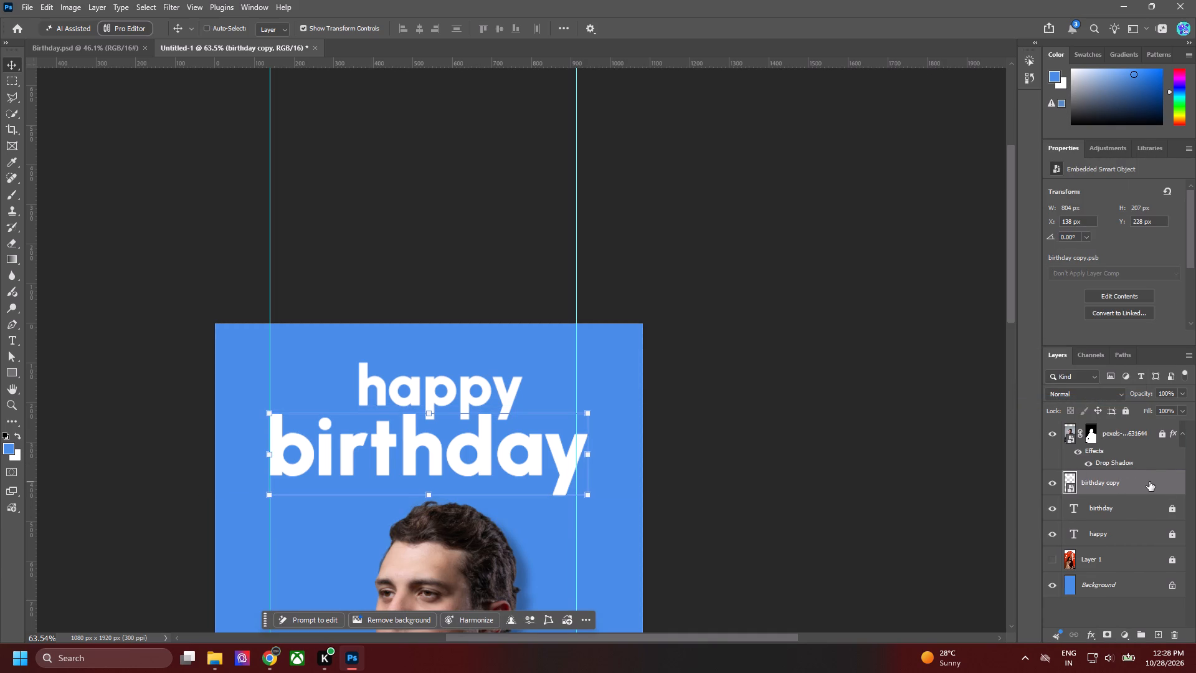
Duplicate the "birthday copy" smart object and rasterize the new duplicate.
{"action": "key", "text": "ctrl+j"}
{"action": "right_click", "coordinate": [1149, 482]}
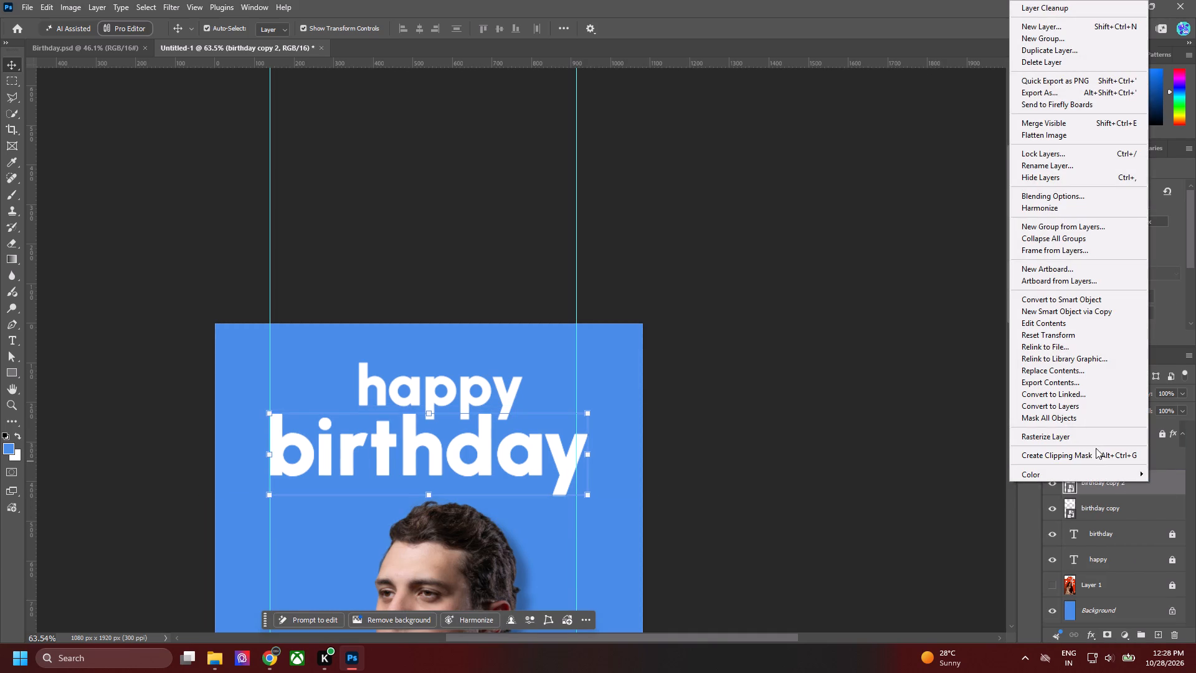
{"action": "left_click", "coordinate": [1087, 438]}
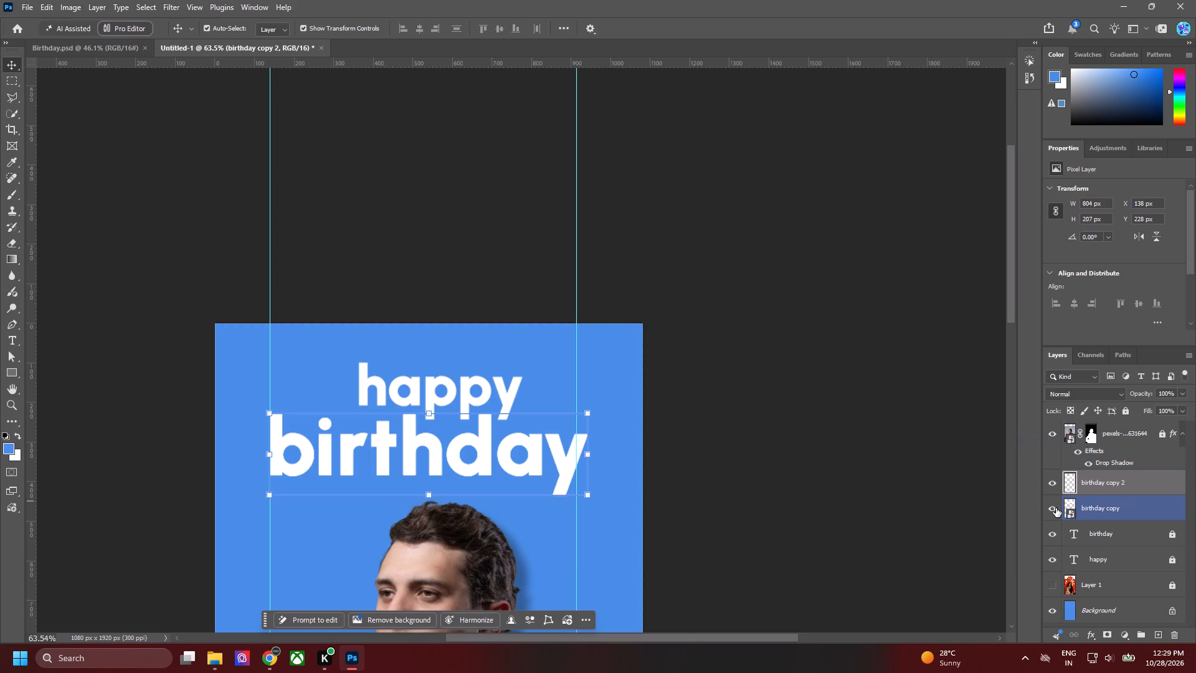
Hide the "birthday copy" smart object layer and make the rasterized "birthday copy 2" the active layer.
{"action": "left_click", "coordinate": [1056, 508]}
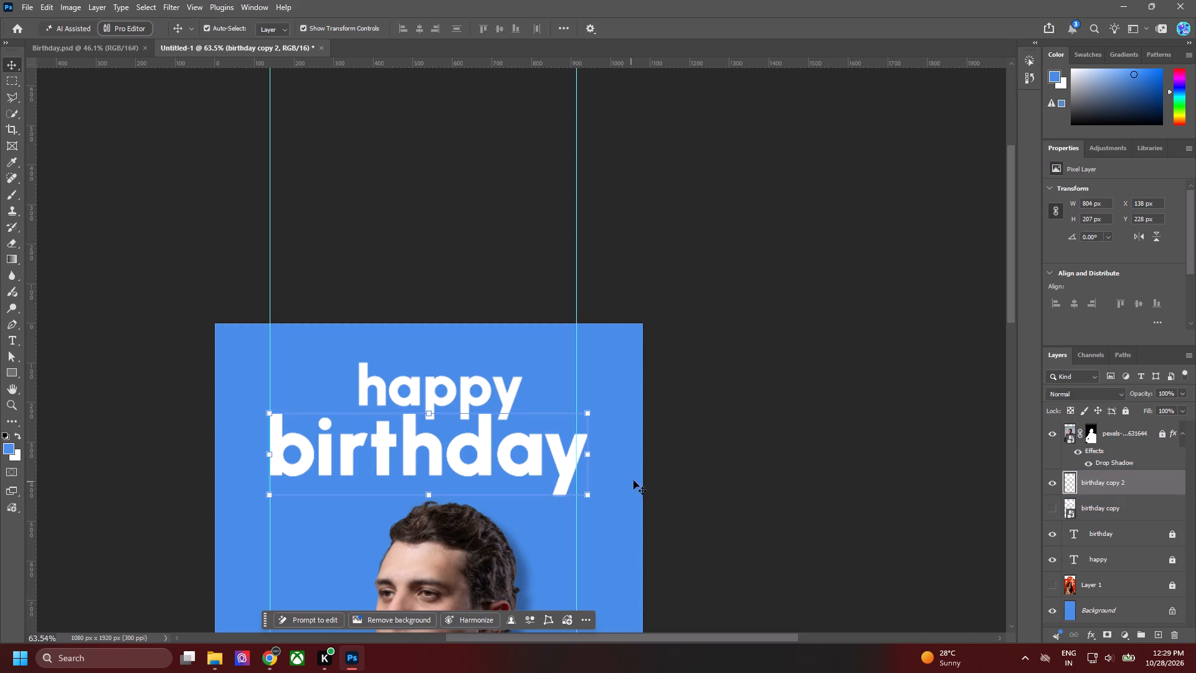
{"action": "left_click", "coordinate": [759, 436]}
{"action": "left_click", "coordinate": [1123, 482]}
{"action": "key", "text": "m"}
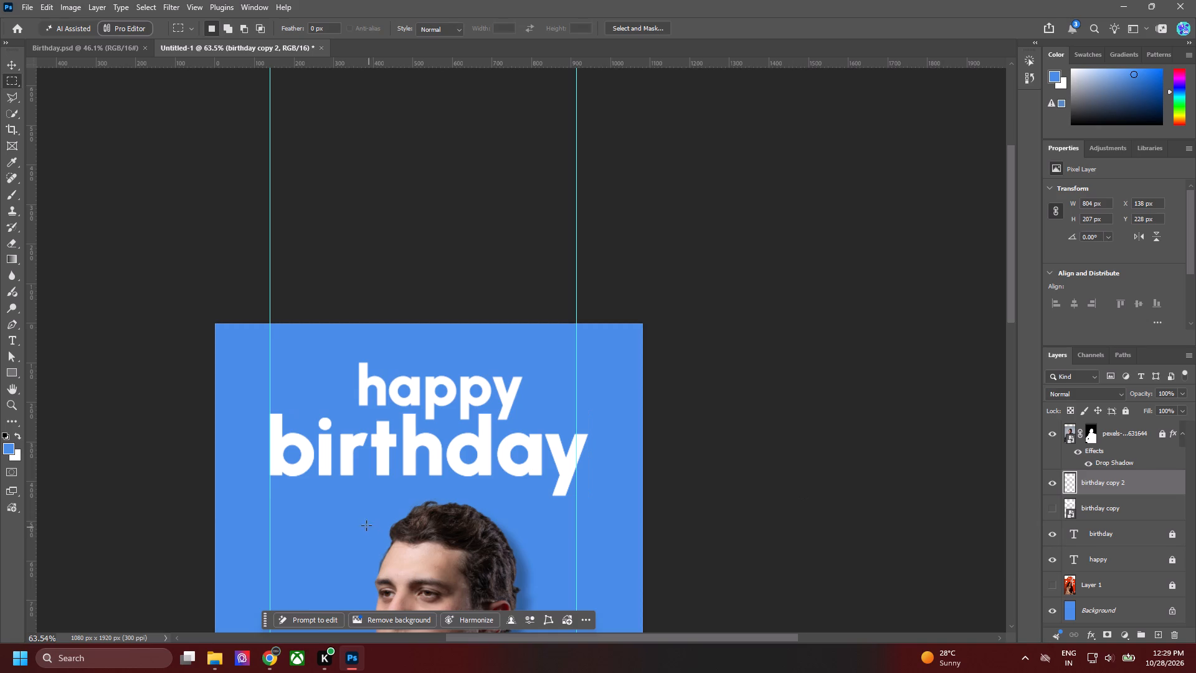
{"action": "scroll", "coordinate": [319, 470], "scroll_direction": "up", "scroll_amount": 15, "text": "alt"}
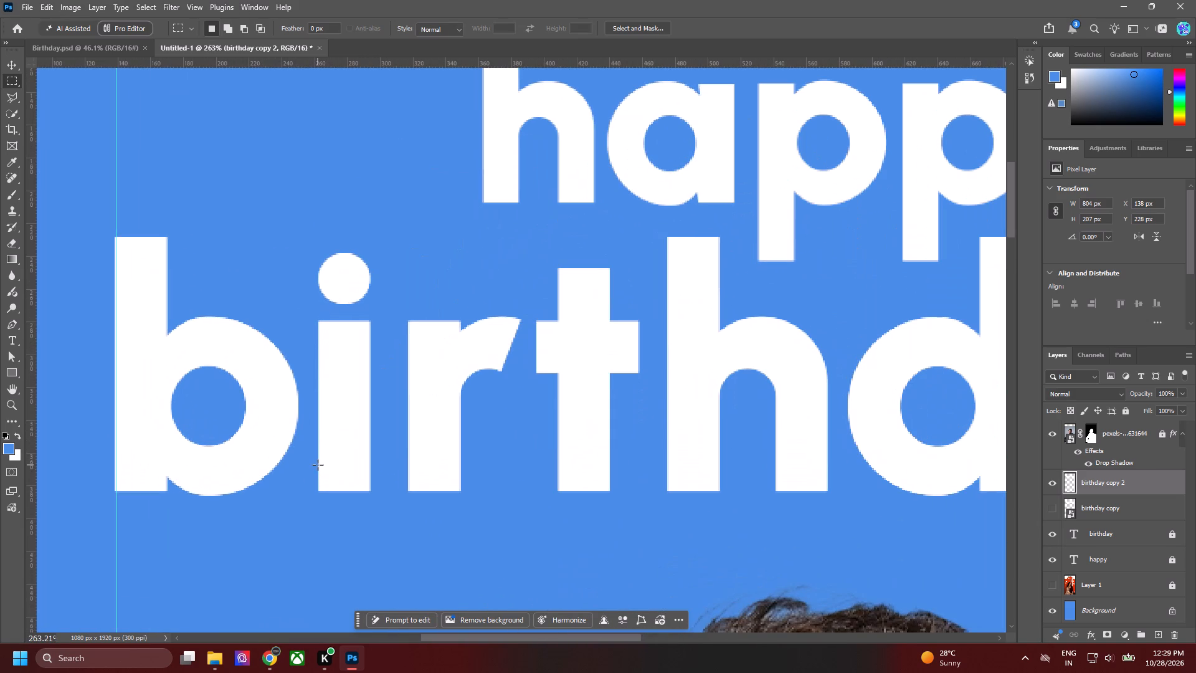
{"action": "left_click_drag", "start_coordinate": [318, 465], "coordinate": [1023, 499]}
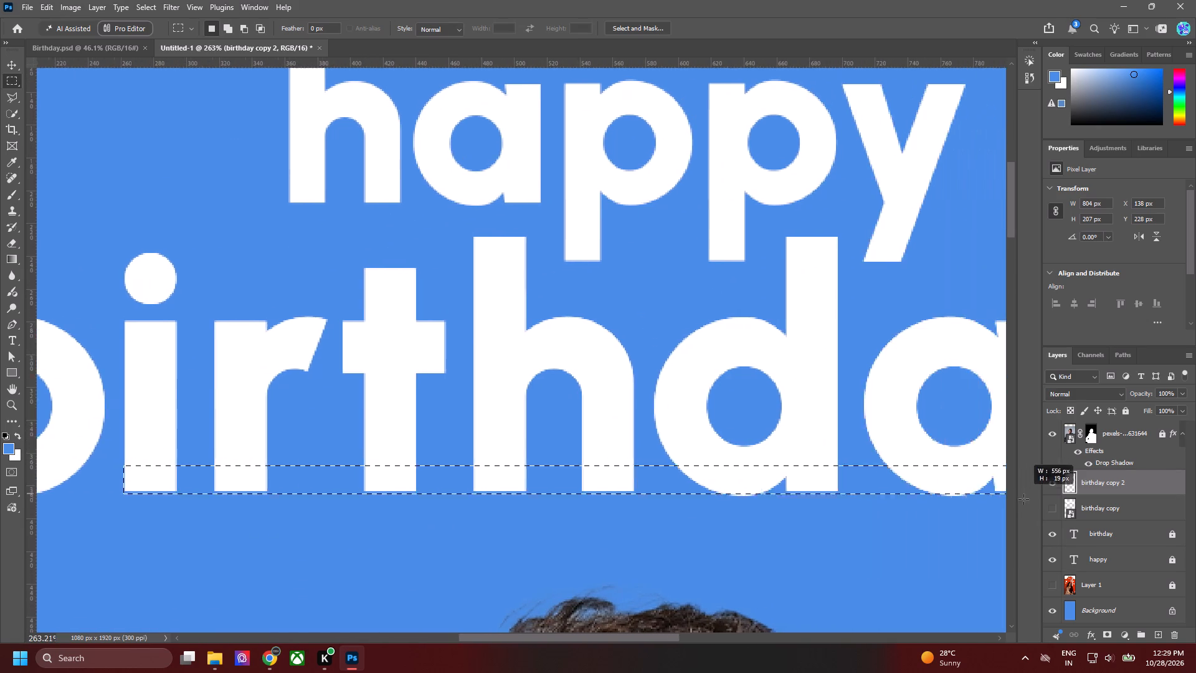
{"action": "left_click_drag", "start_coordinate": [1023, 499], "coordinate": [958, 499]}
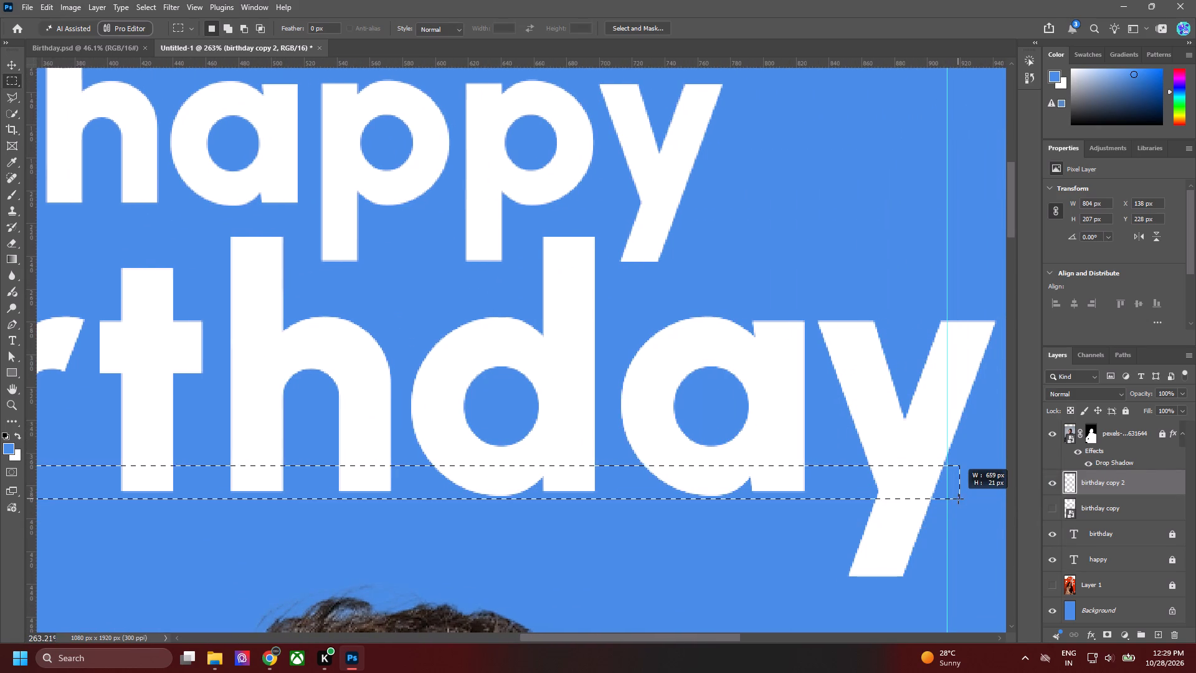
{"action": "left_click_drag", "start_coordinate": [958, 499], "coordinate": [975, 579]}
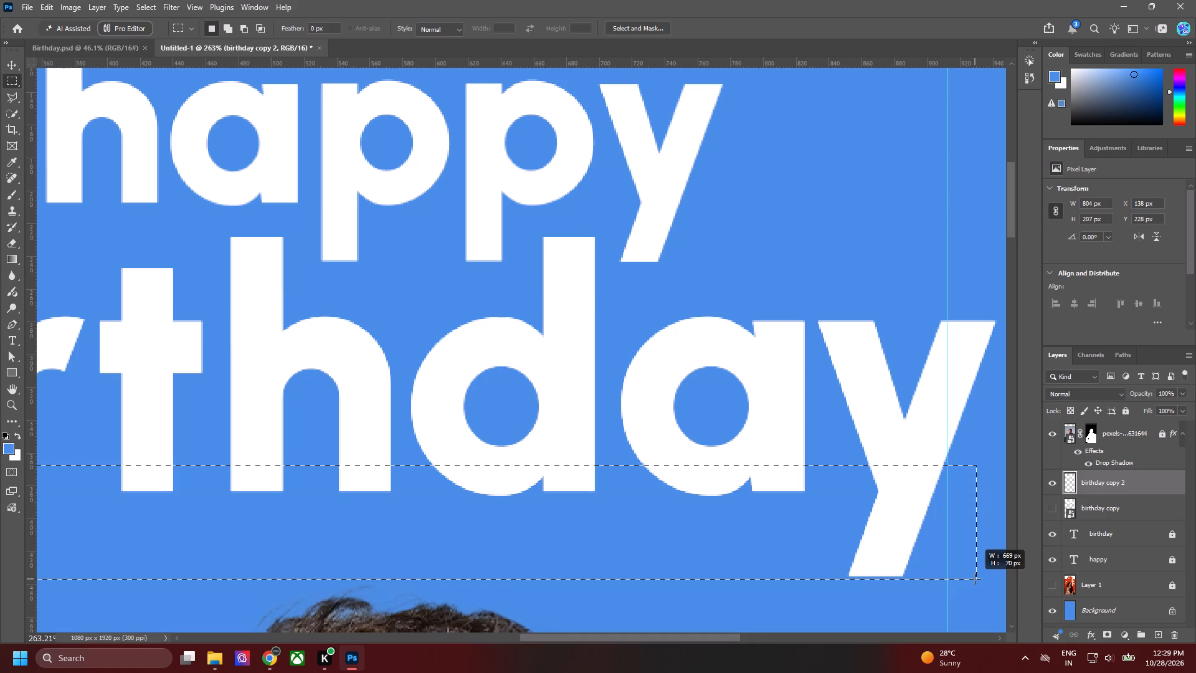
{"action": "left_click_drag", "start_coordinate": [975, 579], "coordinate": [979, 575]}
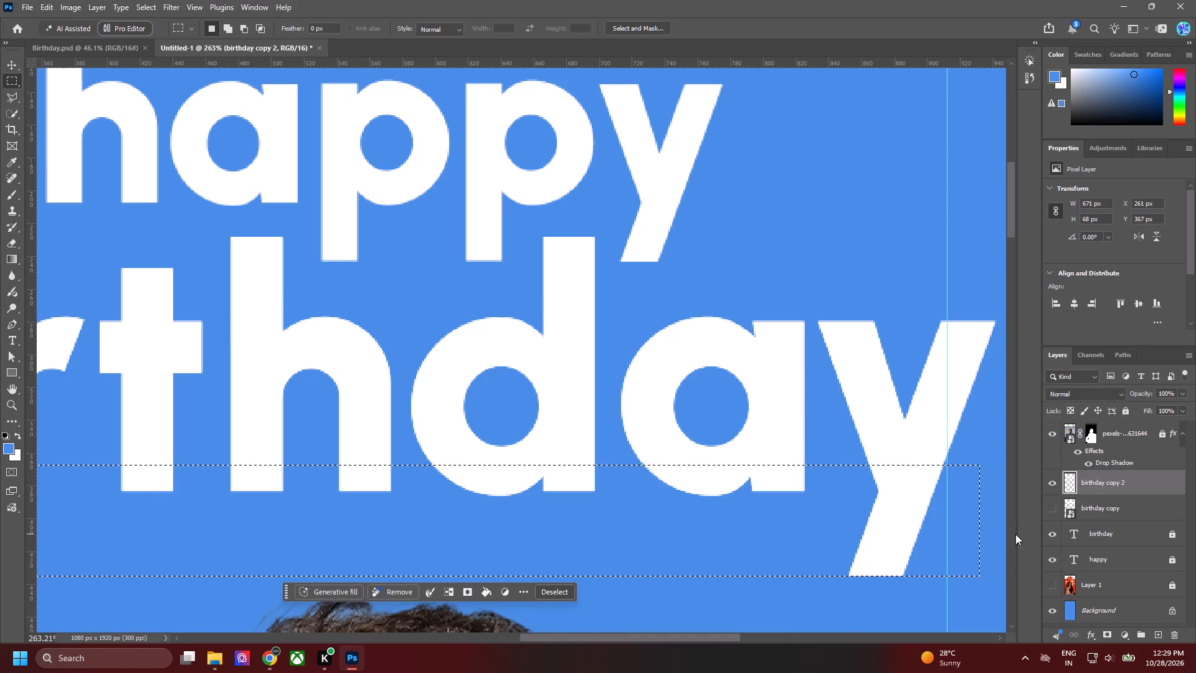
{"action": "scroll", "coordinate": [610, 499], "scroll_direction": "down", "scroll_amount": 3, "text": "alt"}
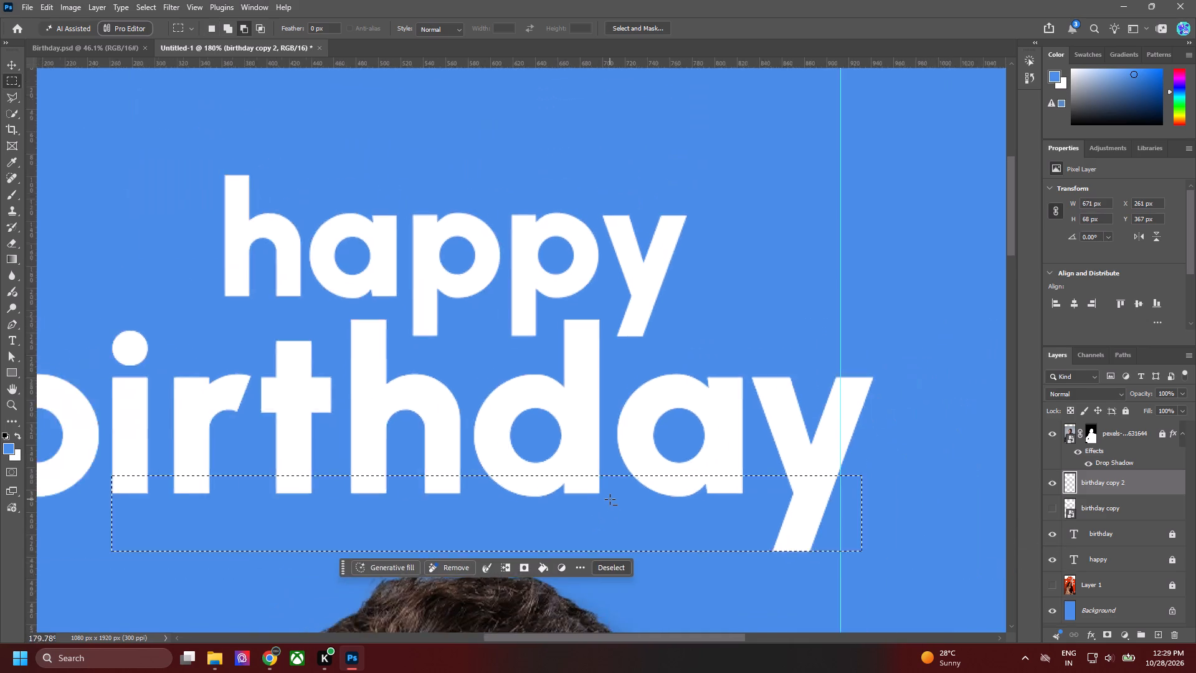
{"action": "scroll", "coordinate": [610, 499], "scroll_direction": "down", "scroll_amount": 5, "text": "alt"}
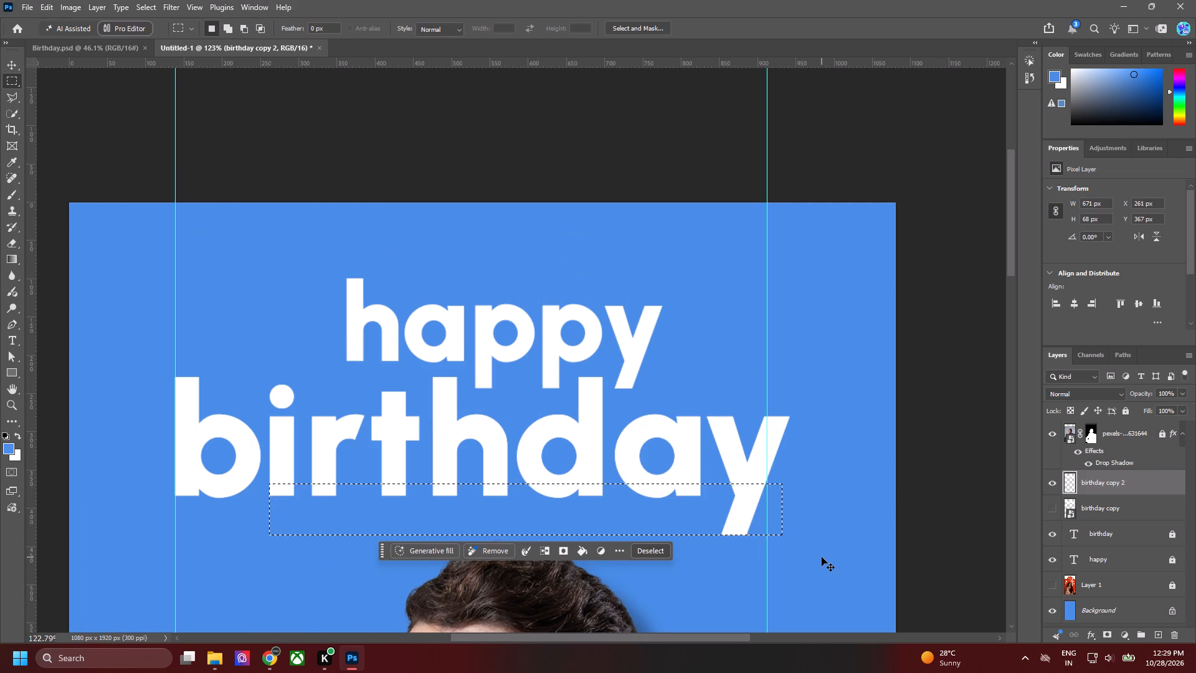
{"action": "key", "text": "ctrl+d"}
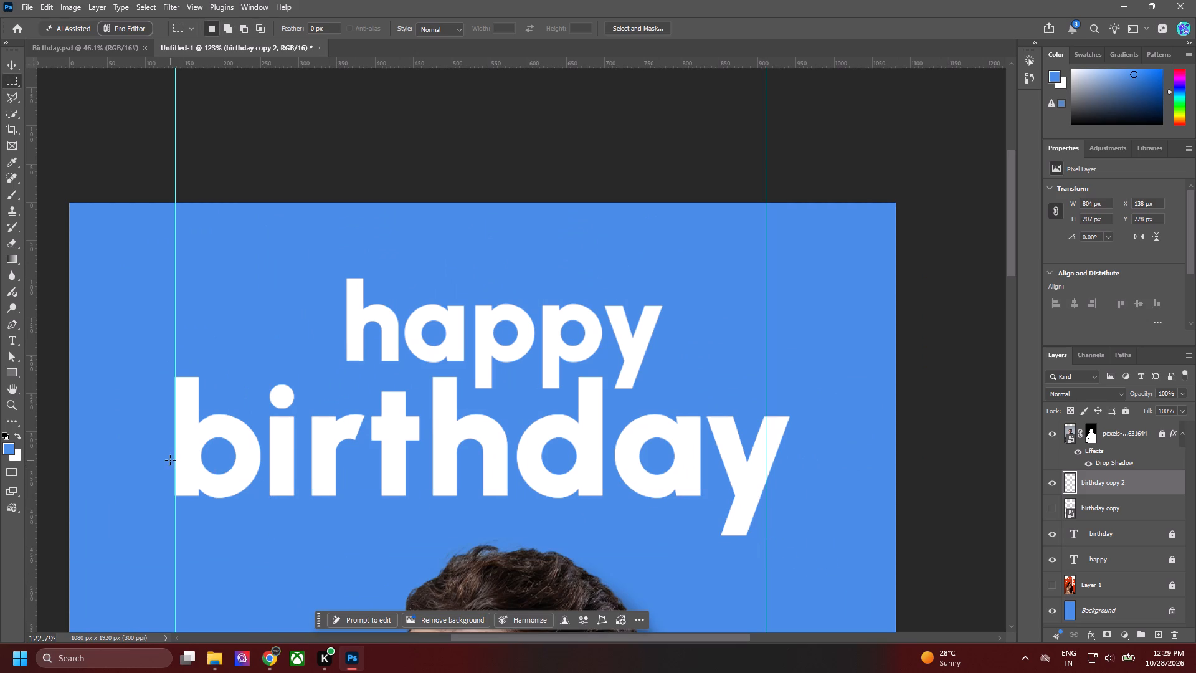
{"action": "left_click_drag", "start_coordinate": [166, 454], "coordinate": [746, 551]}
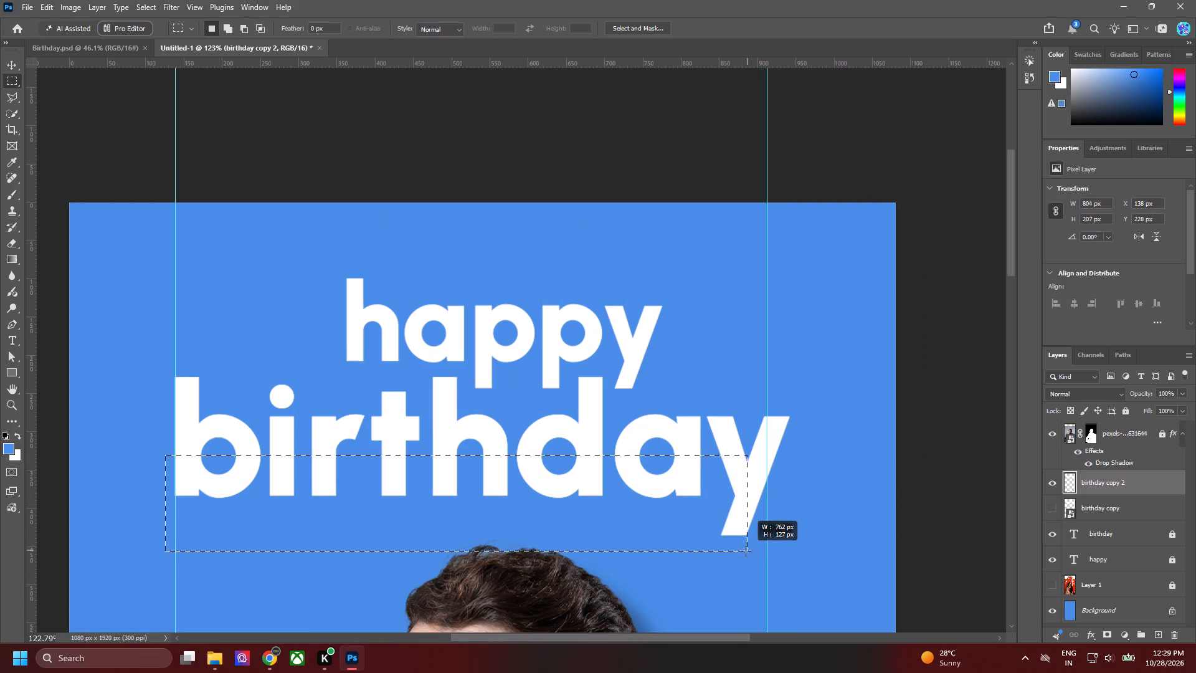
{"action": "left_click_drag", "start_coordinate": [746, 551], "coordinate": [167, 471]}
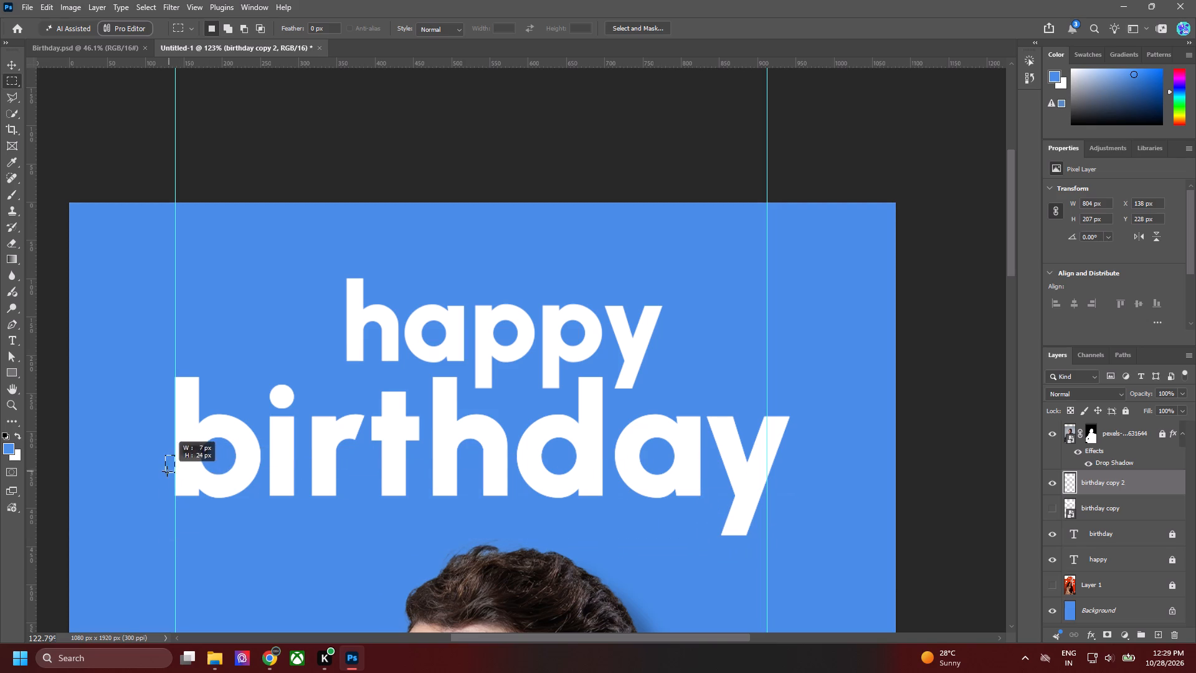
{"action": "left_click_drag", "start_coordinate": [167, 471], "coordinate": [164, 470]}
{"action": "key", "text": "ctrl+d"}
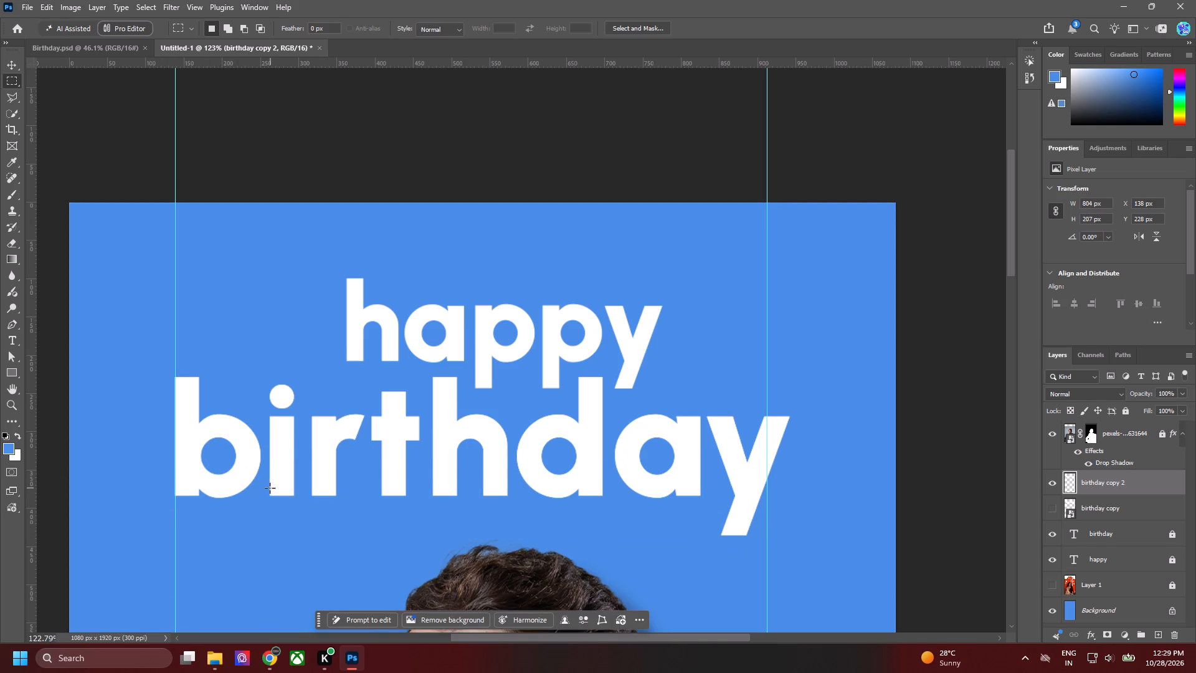
Select the bottom ends of the "i", "r", "t" and first "h" stems, about 313 × 15 px, and copy them to a new layer.
{"action": "scroll", "coordinate": [265, 492], "scroll_direction": "up", "scroll_amount": 13, "text": "alt"}
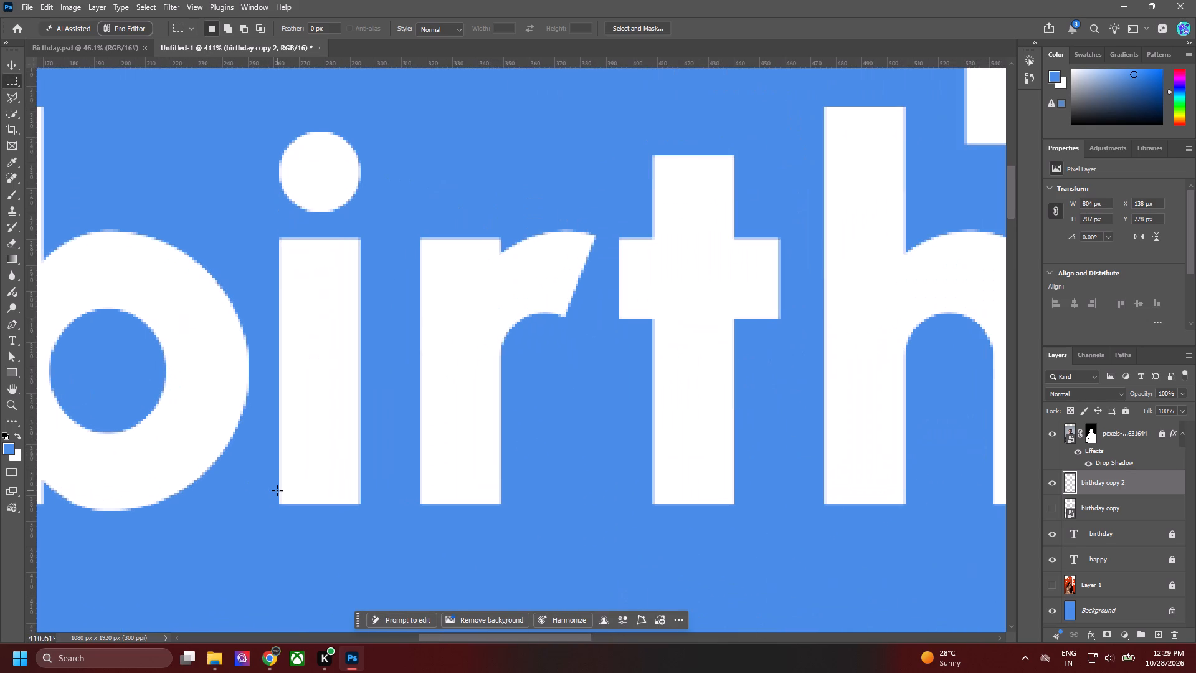
{"action": "left_click_drag", "start_coordinate": [277, 492], "coordinate": [1009, 507]}
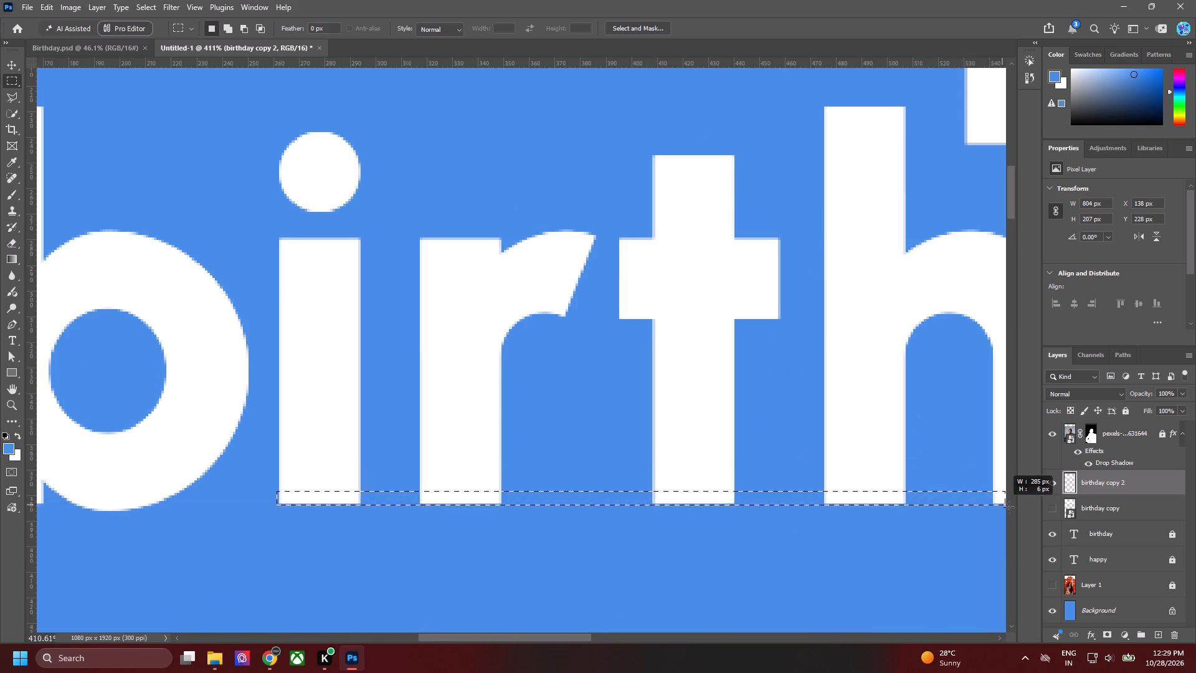
{"action": "left_click_drag", "start_coordinate": [1009, 507], "coordinate": [319, 551]}
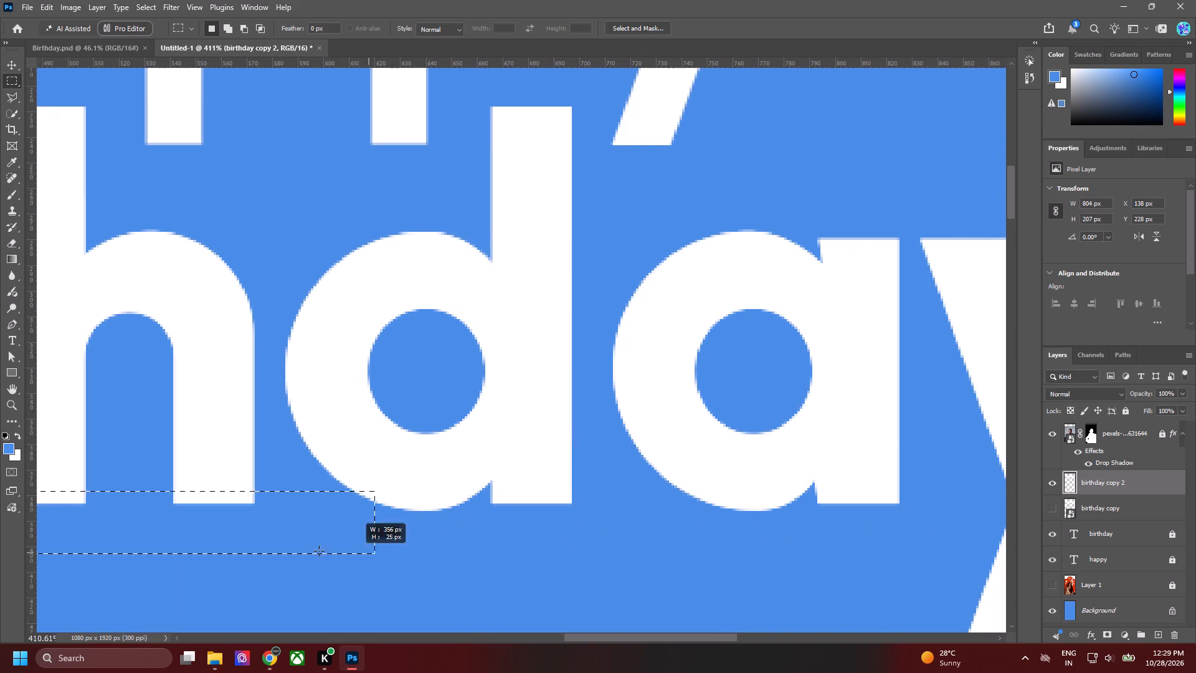
{"action": "left_click_drag", "start_coordinate": [319, 551], "coordinate": [255, 527]}
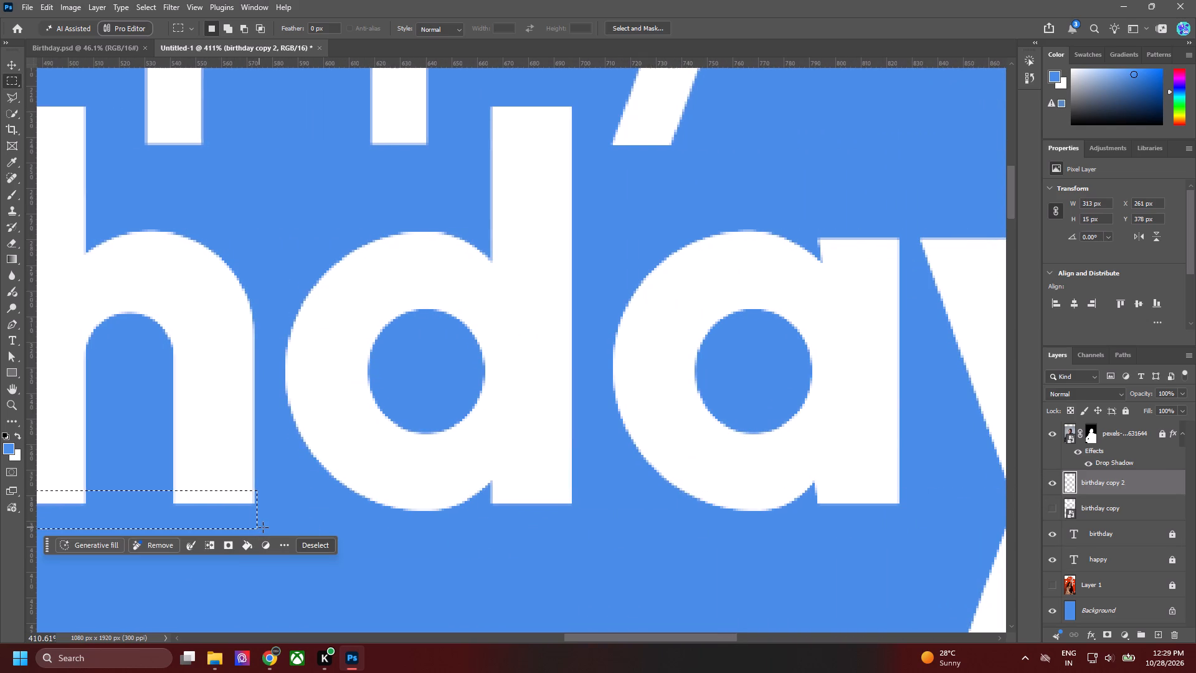
{"action": "key", "text": "ctrl+j"}
Stretch the copied stem ends straight down past the canvas bottom with Free Transform, keeping the width, to a height of about 3264 px.
{"action": "scroll", "coordinate": [375, 515], "scroll_direction": "down", "scroll_amount": 6, "text": "alt"}
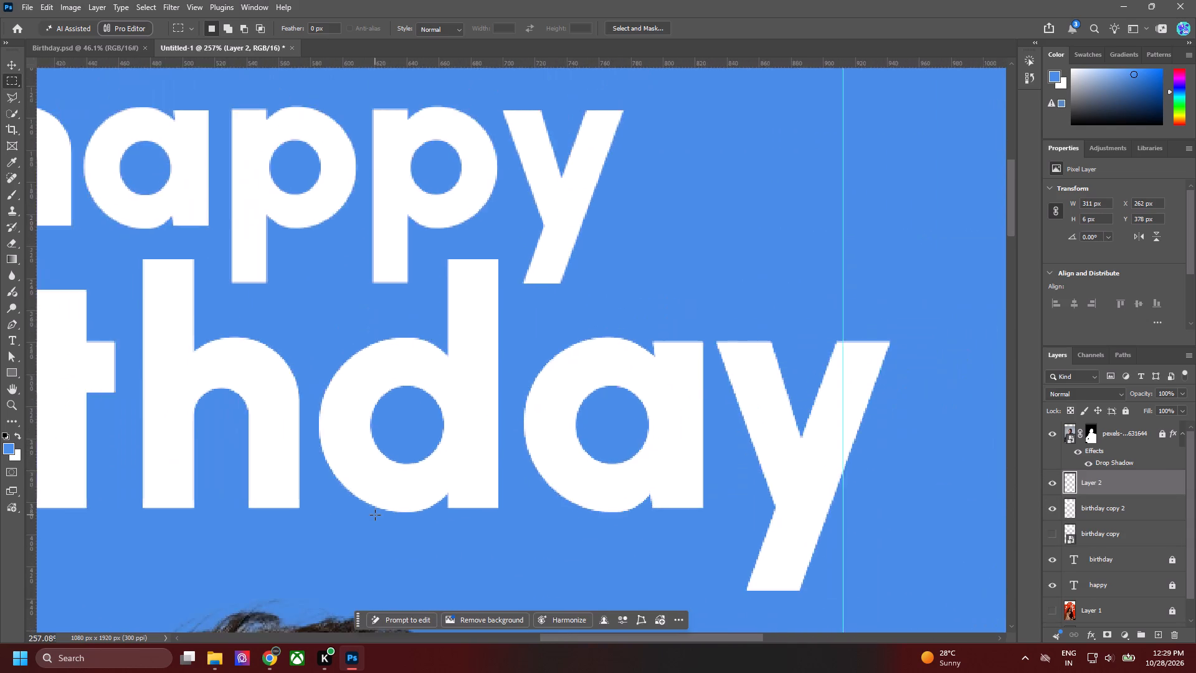
{"action": "scroll", "coordinate": [375, 515], "scroll_direction": "down", "scroll_amount": 8, "text": "alt"}
{"action": "key", "text": "v"}
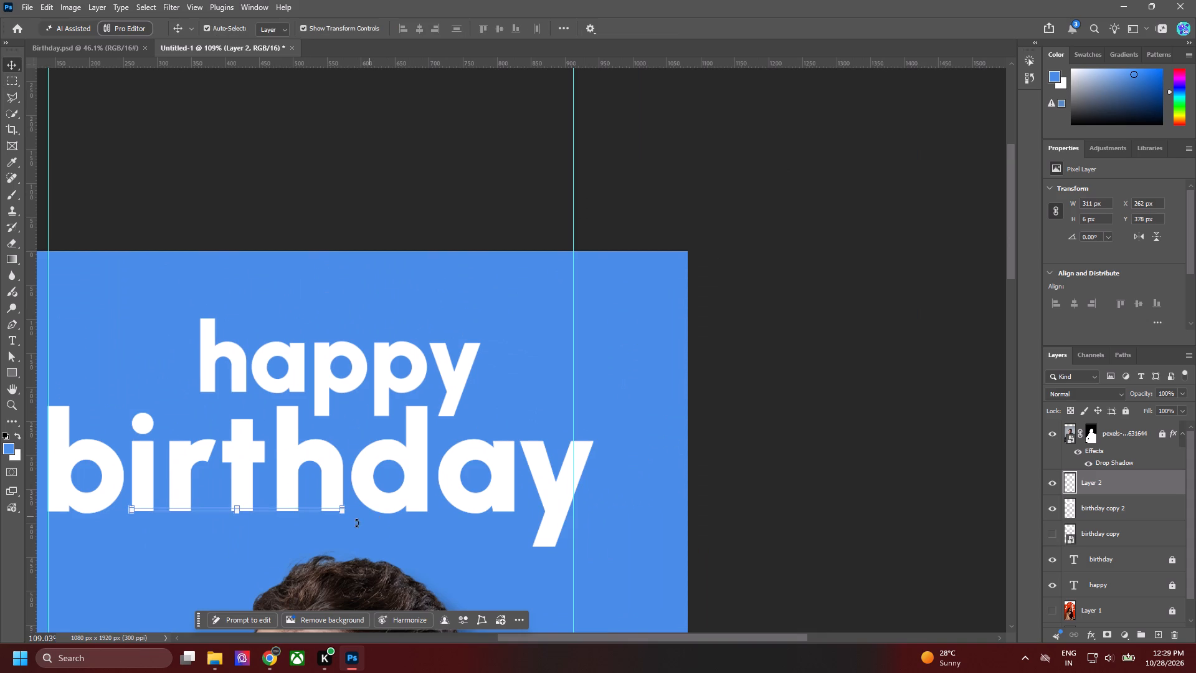
{"action": "key", "text": "space"}
{"action": "key", "text": "space"}
{"action": "key", "text": "space"}
{"action": "key", "text": "space"}
{"action": "left_click_drag", "start_coordinate": [280, 569], "coordinate": [474, 436]}
{"action": "key", "text": "ctrl+t"}
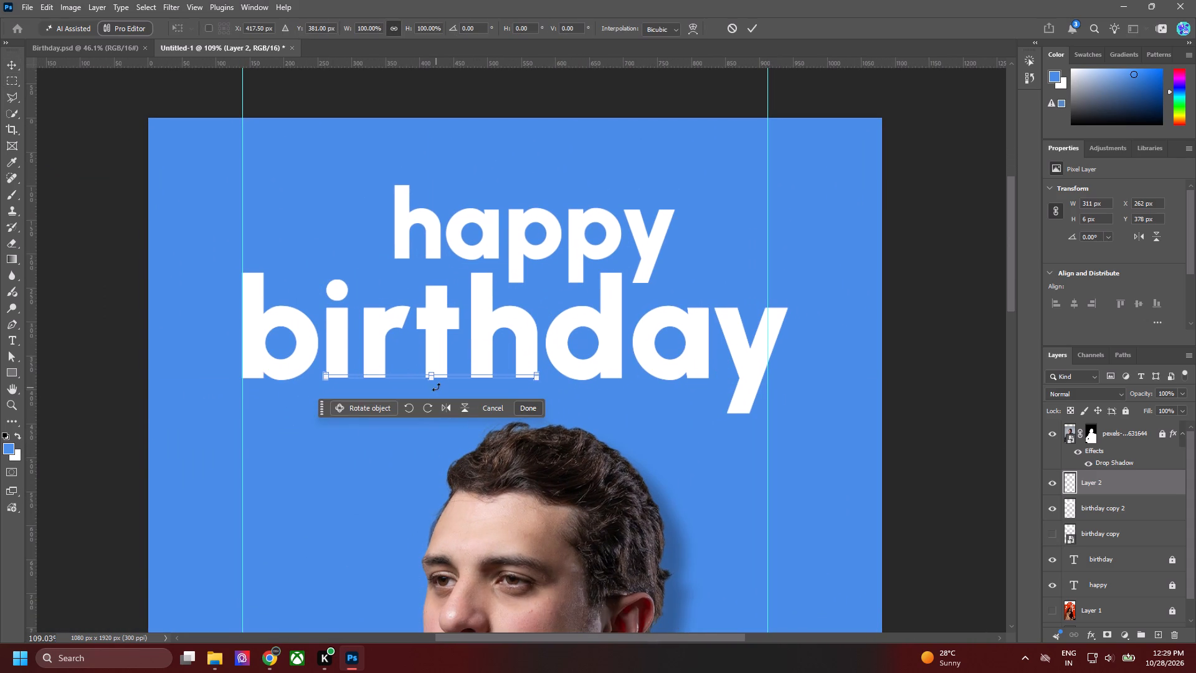
{"action": "left_click_drag", "start_coordinate": [435, 384], "coordinate": [435, 608], "text": "shift"}
{"action": "key", "text": "space"}
{"action": "left_click_drag", "start_coordinate": [390, 526], "coordinate": [408, 249]}
{"action": "scroll", "coordinate": [416, 251], "scroll_direction": "down", "scroll_amount": 11, "text": "alt"}
{"action": "left_click", "coordinate": [426, 292], "text": "shift"}
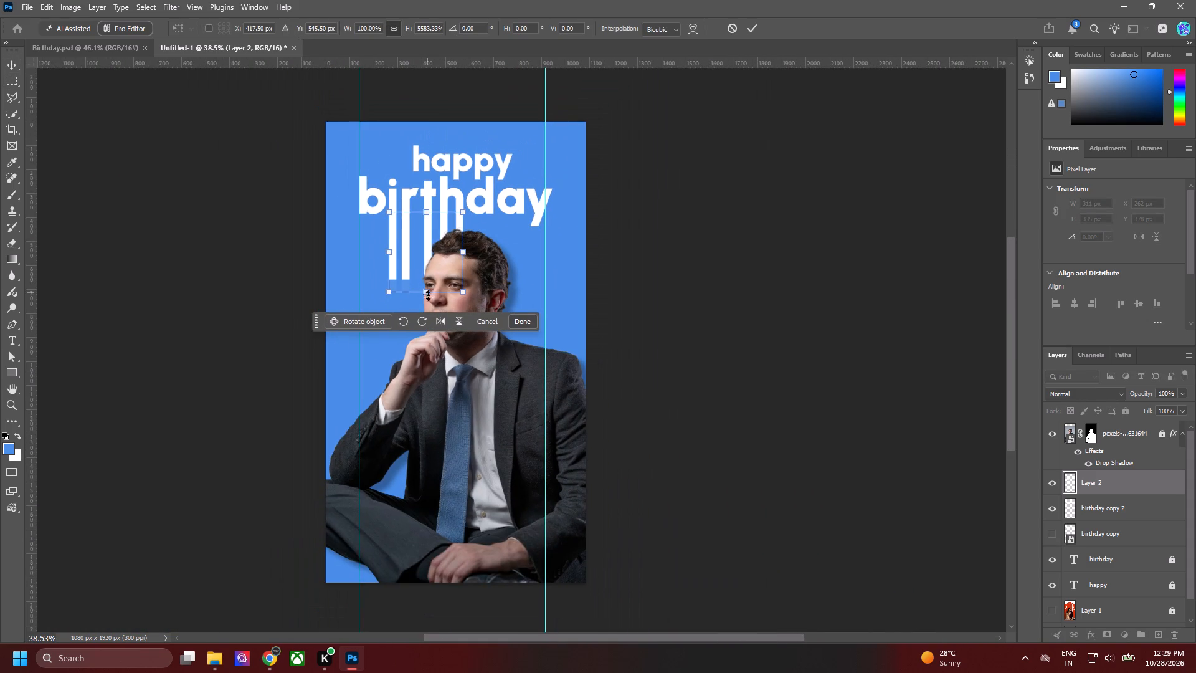
{"action": "left_click_drag", "start_coordinate": [427, 290], "coordinate": [414, 606], "text": "shift"}
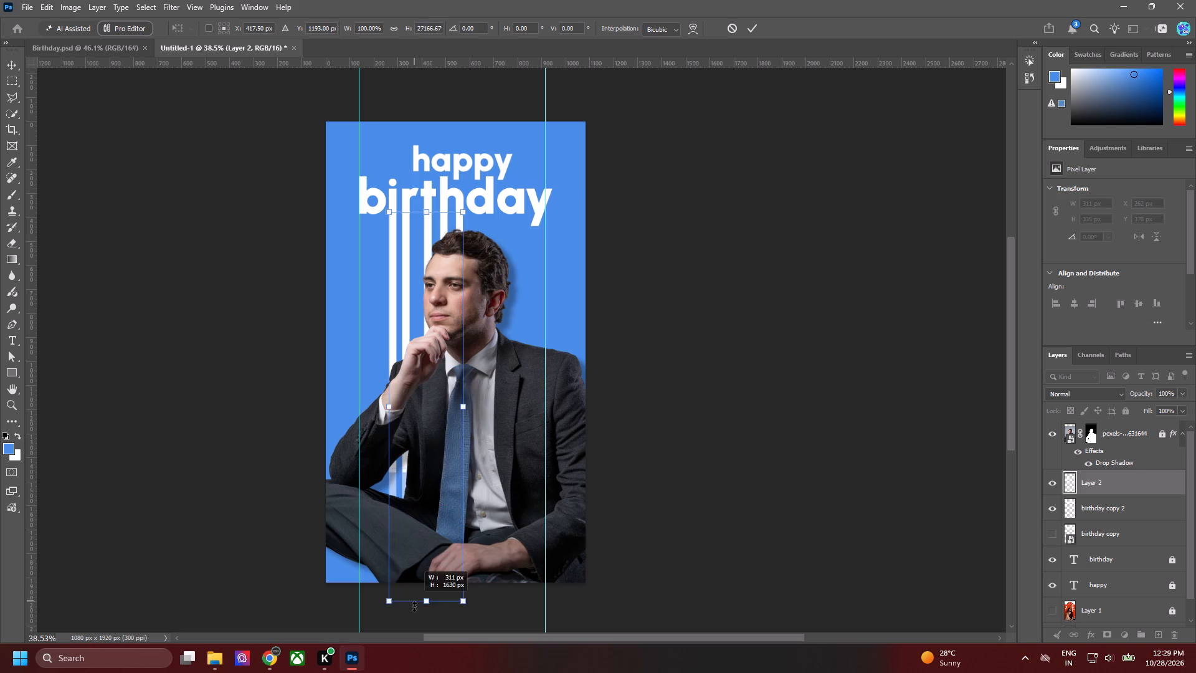
{"action": "left_click_drag", "start_coordinate": [414, 606], "coordinate": [414, 619], "text": "shift"}
{"action": "scroll", "coordinate": [425, 497], "scroll_direction": "down", "scroll_amount": 9, "text": "alt"}
{"action": "key", "text": "space"}
{"action": "key", "text": "space"}
{"action": "key", "text": "space"}
{"action": "key", "text": "space"}
{"action": "left_click_drag", "start_coordinate": [423, 485], "coordinate": [427, 370]}
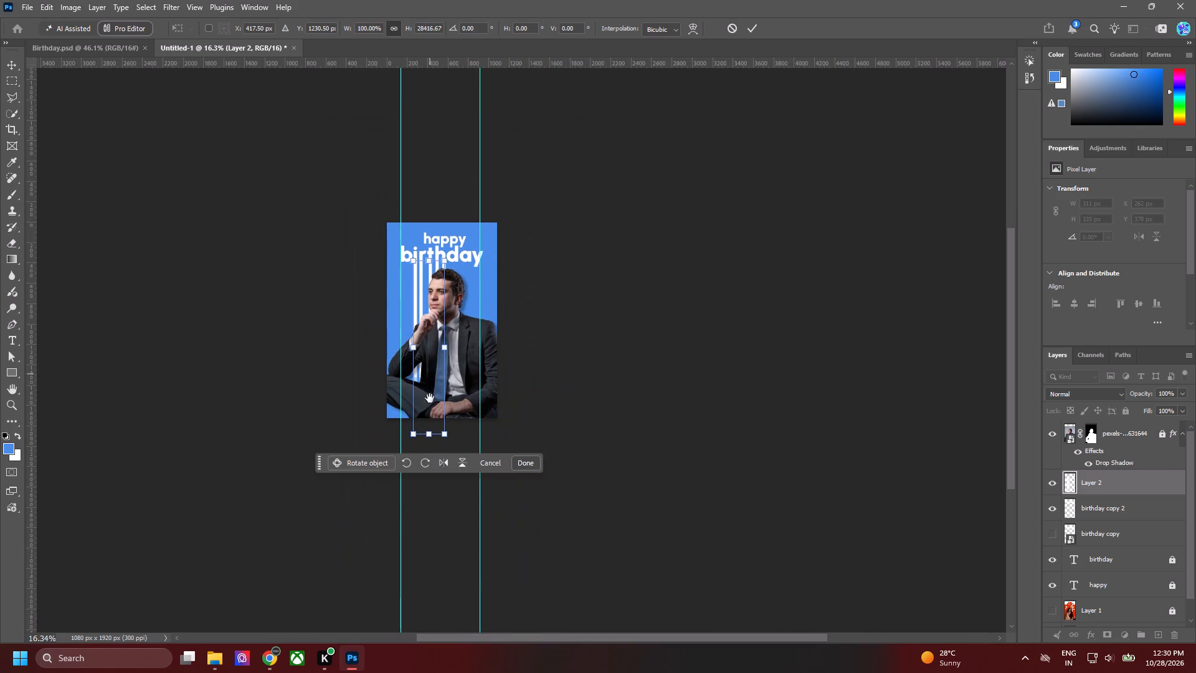
{"action": "left_click_drag", "start_coordinate": [430, 439], "coordinate": [432, 598], "text": "shift"}
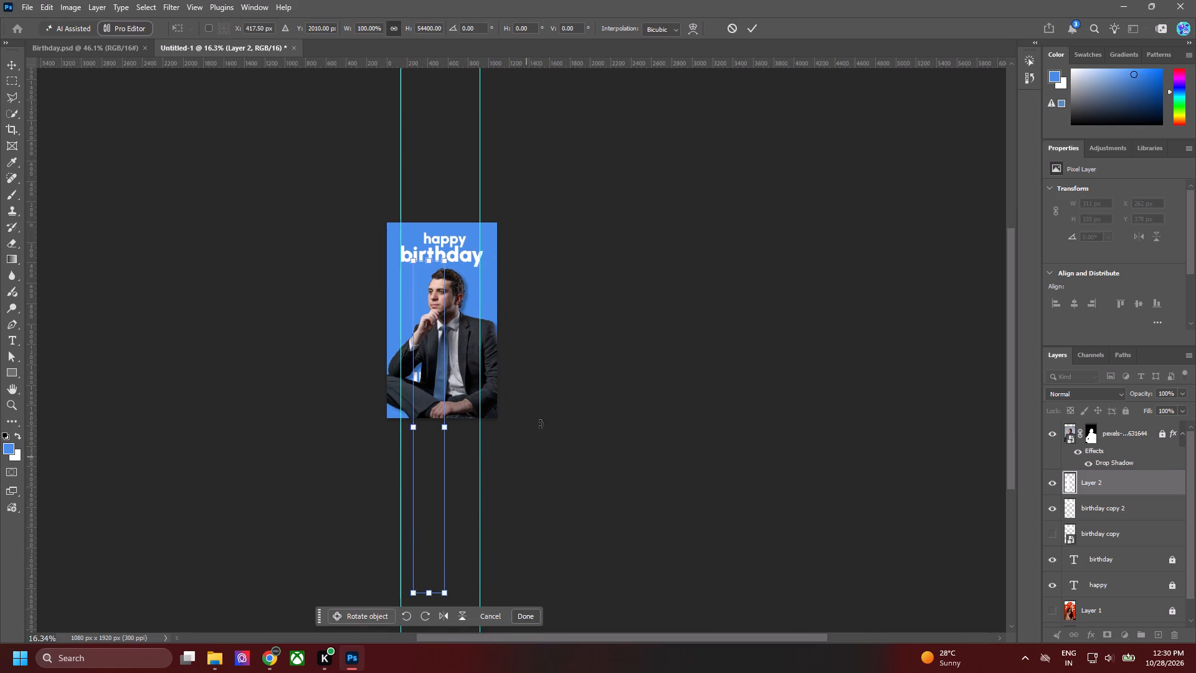
{"action": "left_click", "coordinate": [625, 217]}
{"action": "left_click", "coordinate": [683, 178]}
{"action": "key", "text": "ctrl+0"}
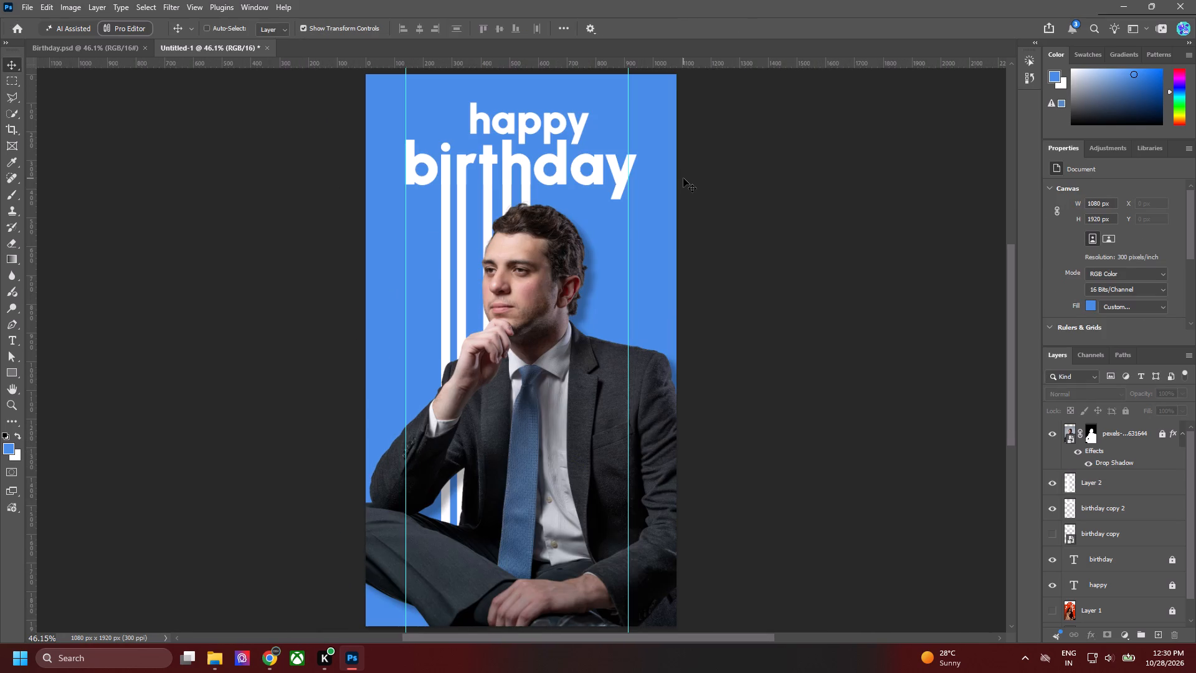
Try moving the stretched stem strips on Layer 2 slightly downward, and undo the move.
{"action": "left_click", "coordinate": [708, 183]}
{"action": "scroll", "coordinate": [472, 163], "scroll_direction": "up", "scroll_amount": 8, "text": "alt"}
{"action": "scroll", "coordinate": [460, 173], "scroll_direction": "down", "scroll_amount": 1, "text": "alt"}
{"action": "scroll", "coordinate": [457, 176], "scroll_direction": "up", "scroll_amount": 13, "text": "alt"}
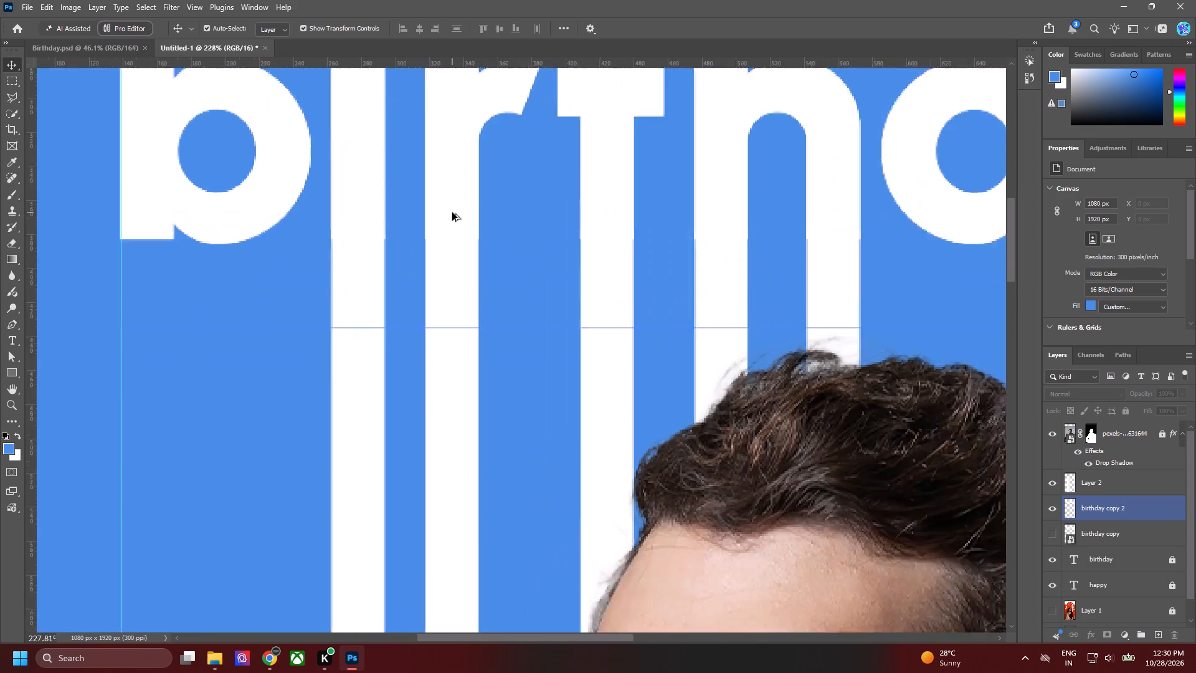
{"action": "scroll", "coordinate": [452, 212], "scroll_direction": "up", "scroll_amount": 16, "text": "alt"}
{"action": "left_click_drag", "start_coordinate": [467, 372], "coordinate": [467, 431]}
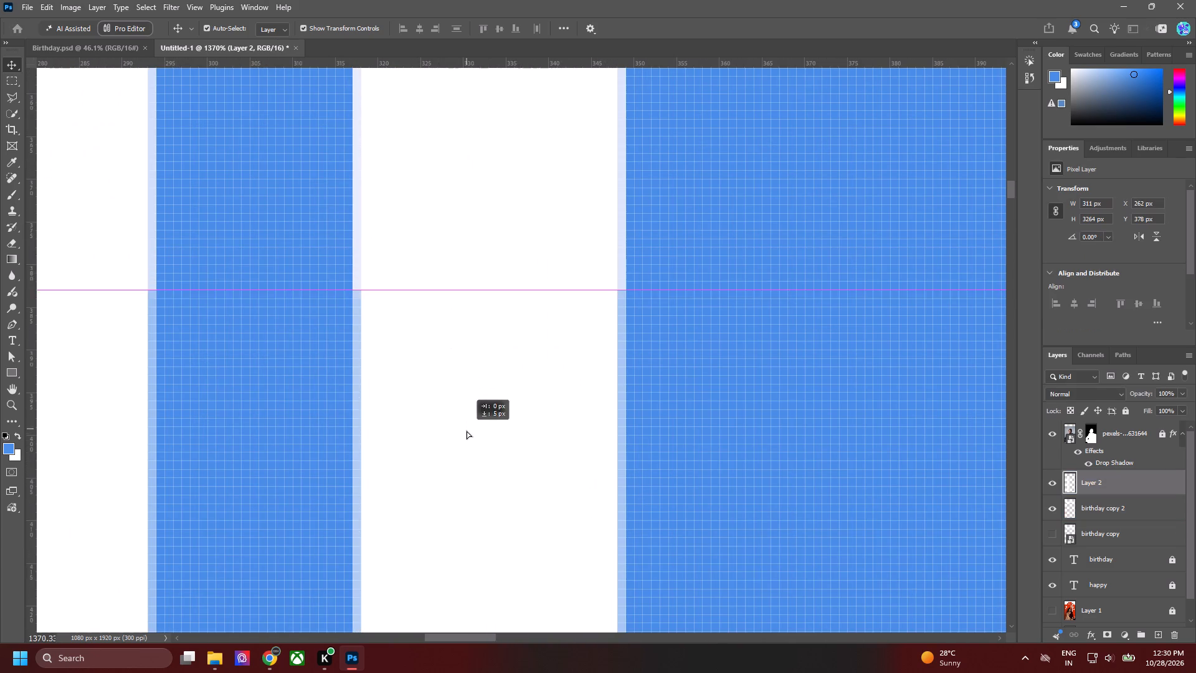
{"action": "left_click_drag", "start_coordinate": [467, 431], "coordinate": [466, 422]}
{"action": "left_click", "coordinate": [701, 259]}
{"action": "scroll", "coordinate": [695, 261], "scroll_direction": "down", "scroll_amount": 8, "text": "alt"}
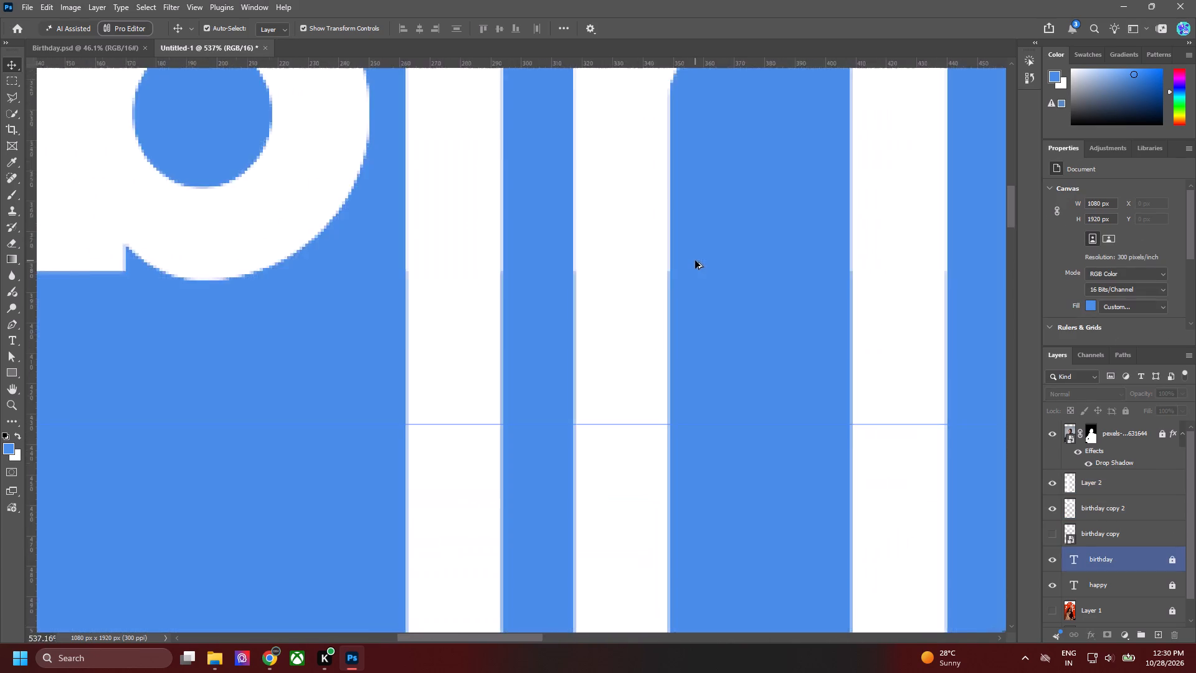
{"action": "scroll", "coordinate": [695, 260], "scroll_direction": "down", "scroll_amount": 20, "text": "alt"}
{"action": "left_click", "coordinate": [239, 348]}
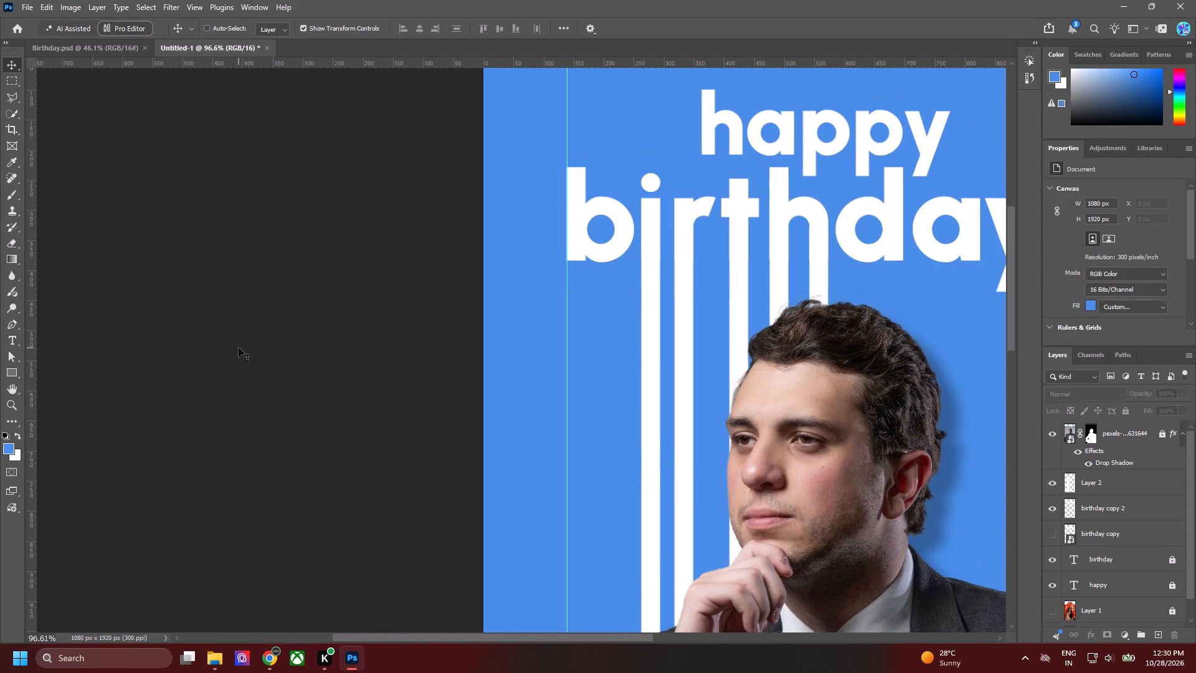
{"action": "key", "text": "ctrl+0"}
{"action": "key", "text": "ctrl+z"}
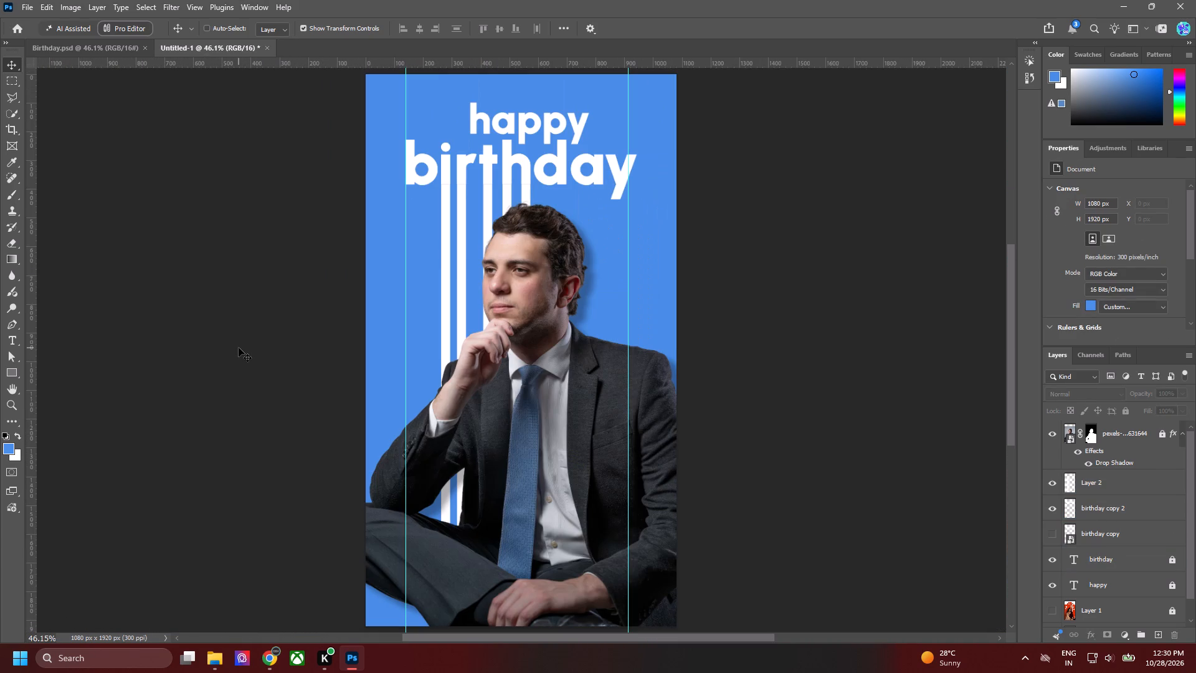
Hide the "birthday copy 2" layer, toggling it and "birthday copy" to compare, and leave both hidden.
{"action": "left_click", "coordinate": [1054, 510]}
{"action": "left_click", "coordinate": [874, 309]}
{"action": "left_click", "coordinate": [1055, 507]}
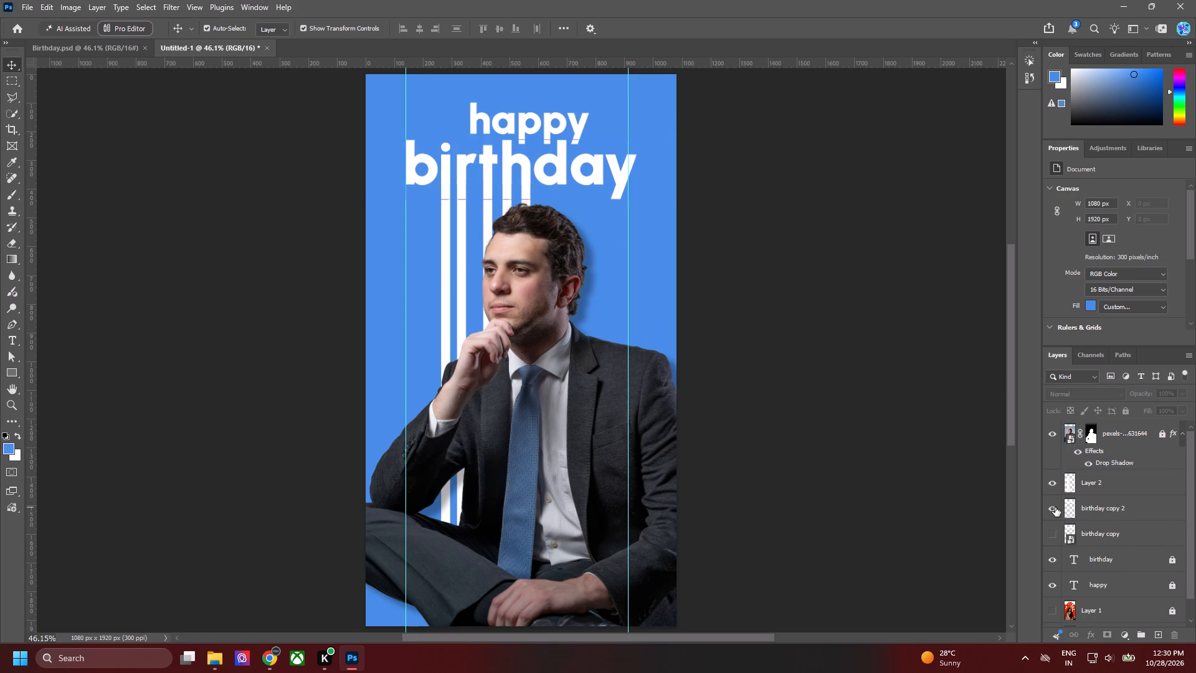
{"action": "left_click", "coordinate": [1055, 507]}
{"action": "left_click", "coordinate": [1050, 532]}
{"action": "left_click", "coordinate": [1050, 531]}
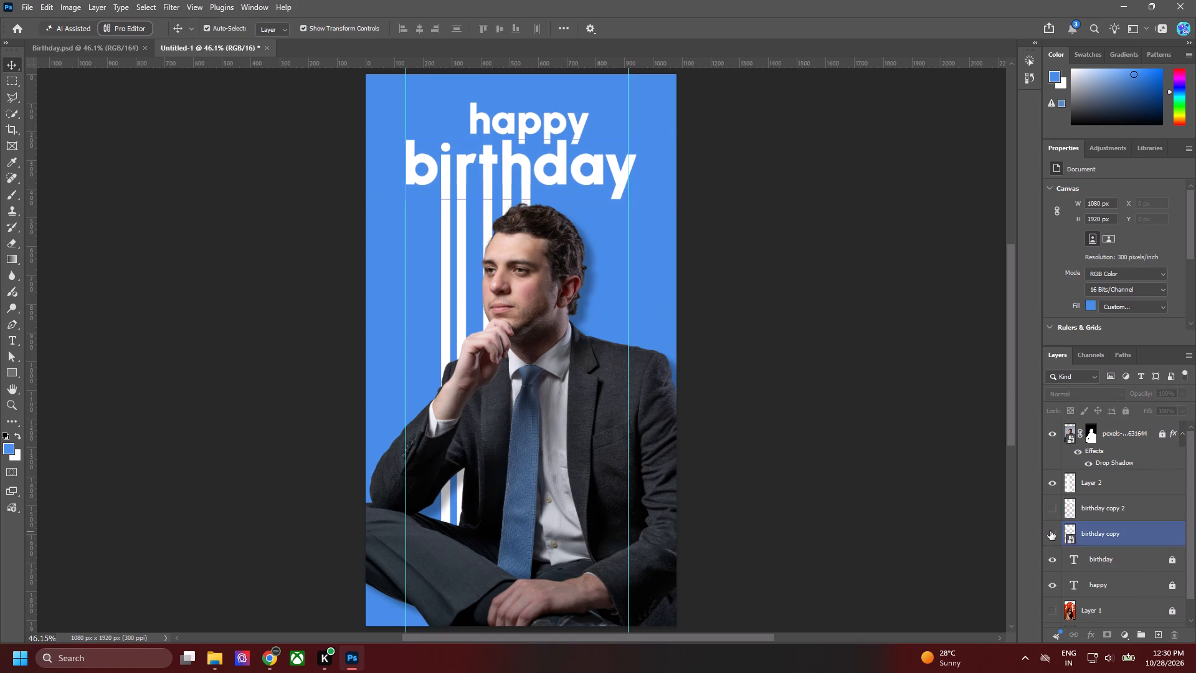
Duplicate Layer 2, which holds the stretched letter-stem strips.
{"action": "left_click", "coordinate": [1127, 488]}
{"action": "key", "text": "ctrl+j"}
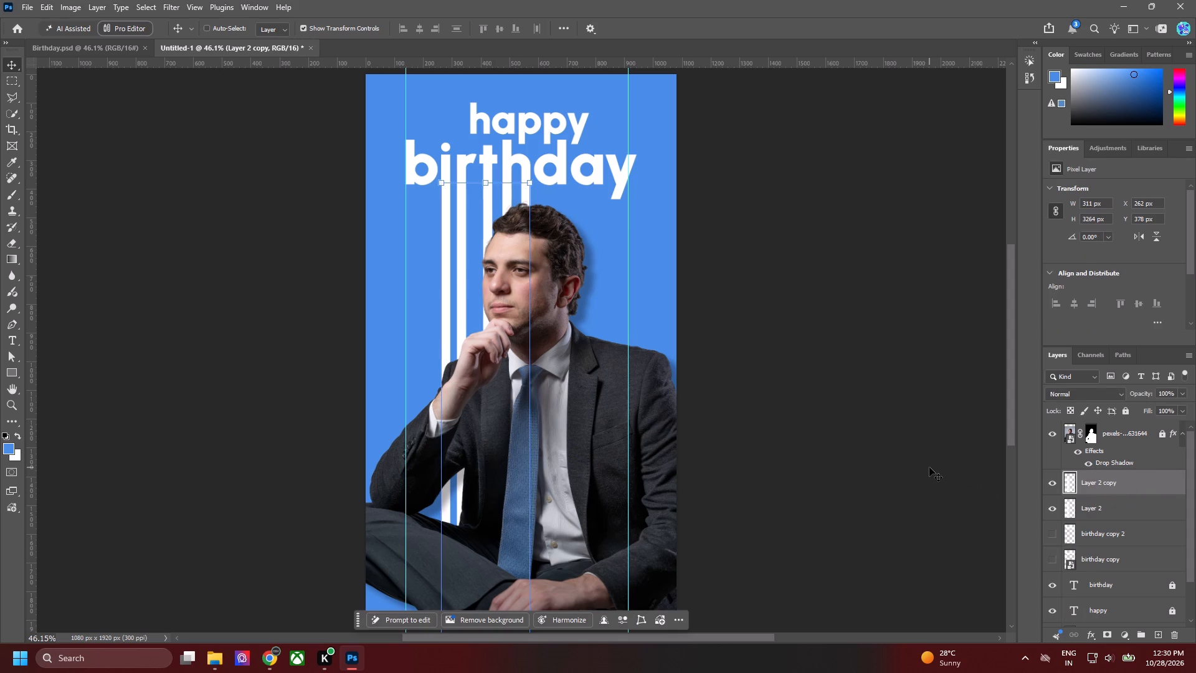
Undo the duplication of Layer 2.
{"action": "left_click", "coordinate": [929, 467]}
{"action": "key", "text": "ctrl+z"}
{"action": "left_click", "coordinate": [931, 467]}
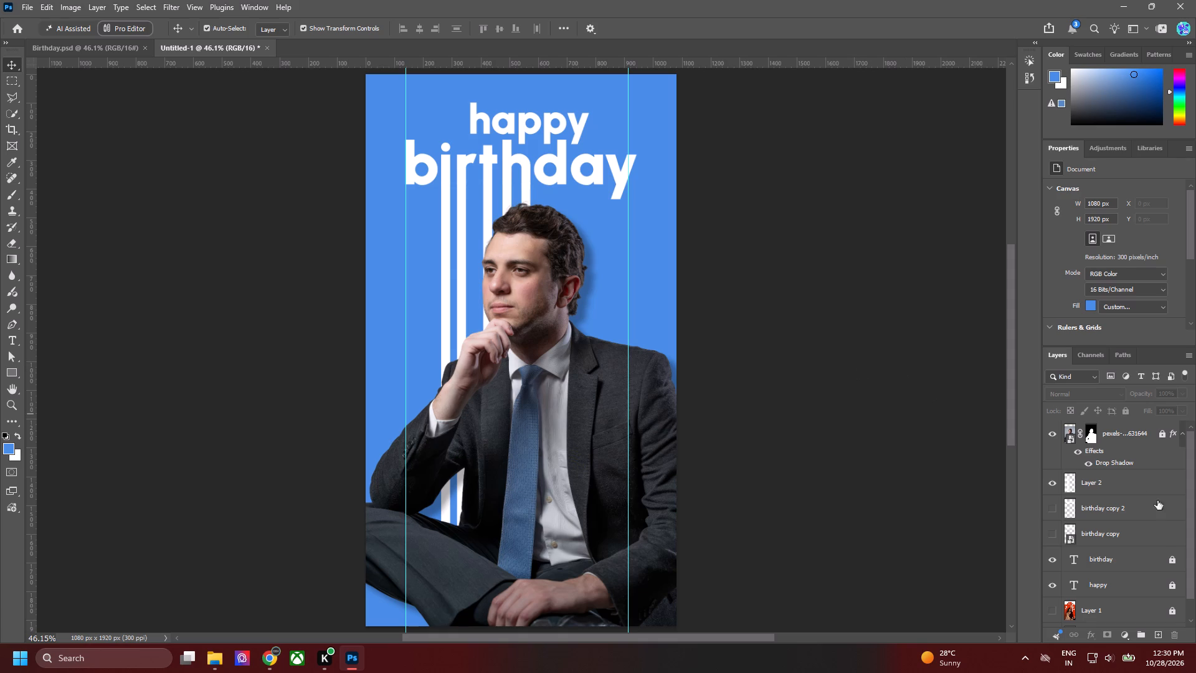
Delete Layer 2 with the stretched stem strips together with the "birthday copy 2" layer.
{"action": "left_click", "coordinate": [1147, 482]}
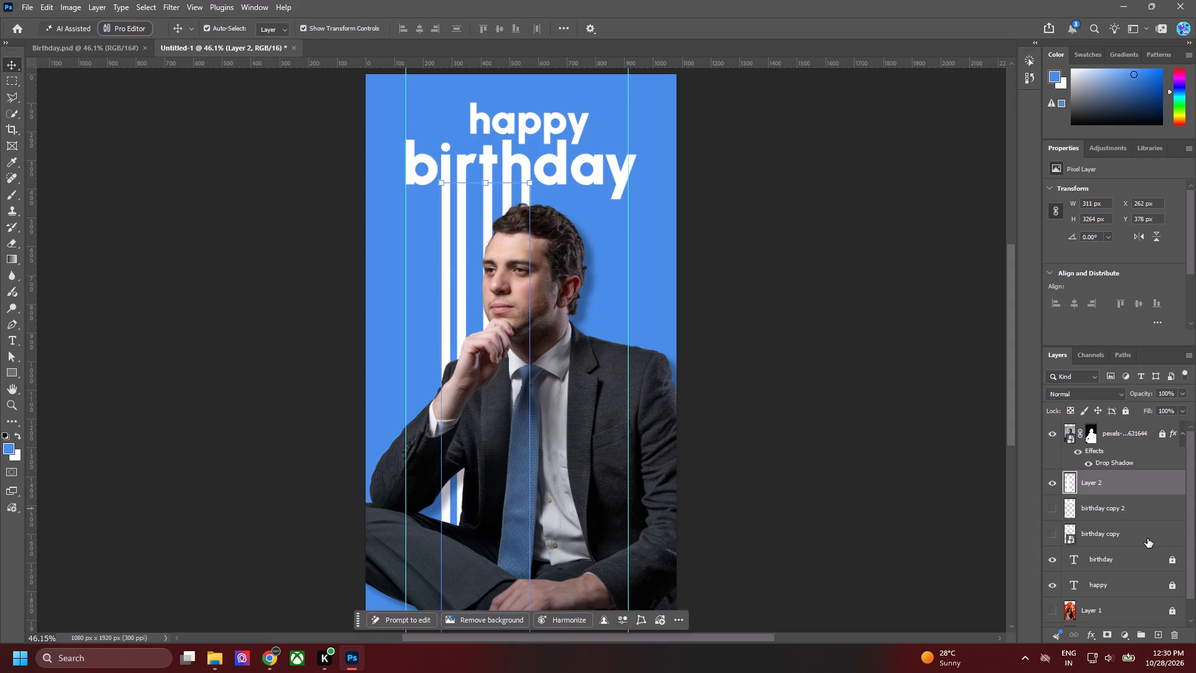
{"action": "left_click", "coordinate": [1146, 508], "text": "shift"}
{"action": "key", "text": "Delete"}
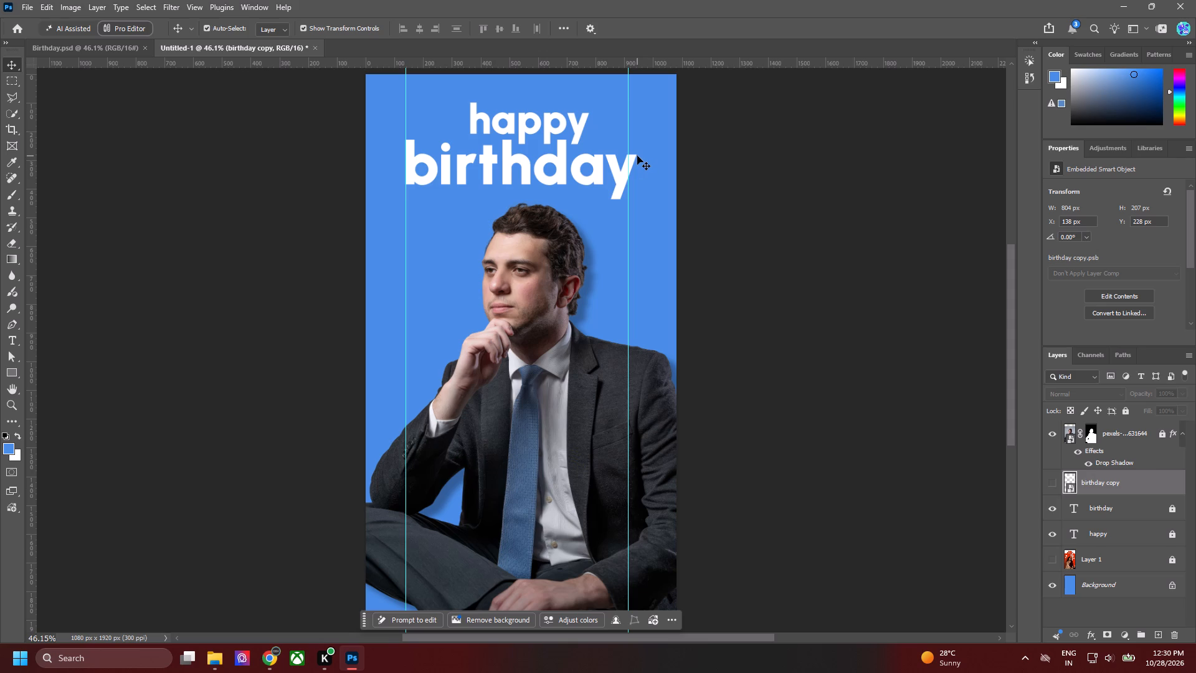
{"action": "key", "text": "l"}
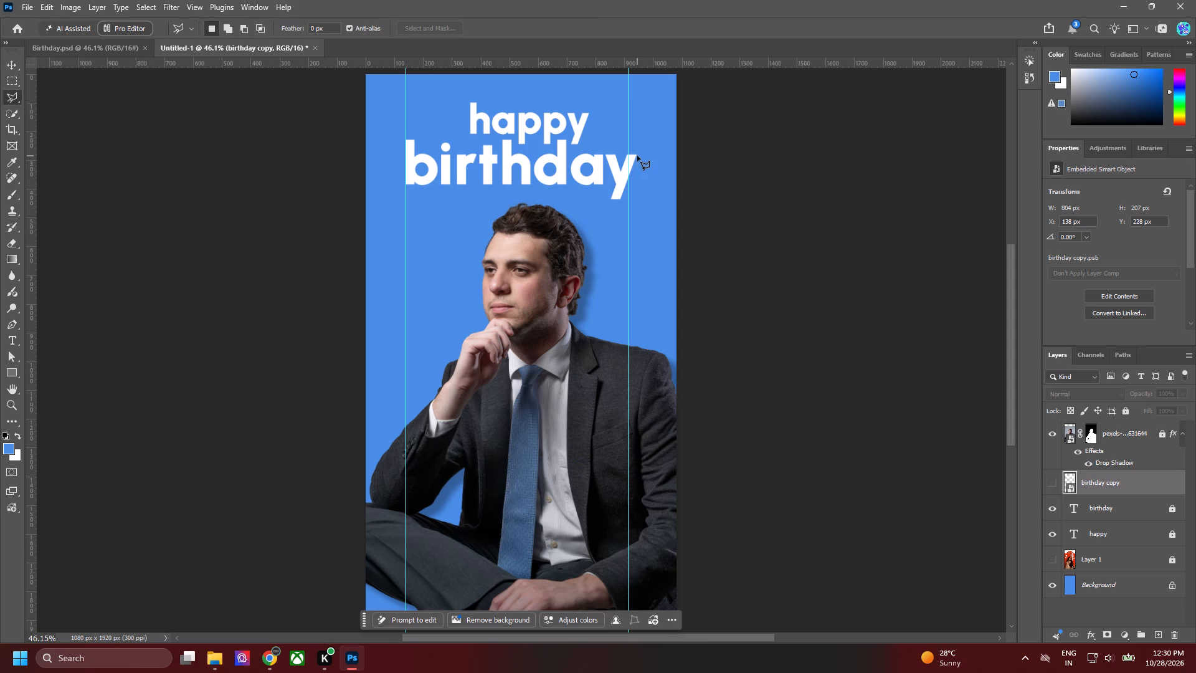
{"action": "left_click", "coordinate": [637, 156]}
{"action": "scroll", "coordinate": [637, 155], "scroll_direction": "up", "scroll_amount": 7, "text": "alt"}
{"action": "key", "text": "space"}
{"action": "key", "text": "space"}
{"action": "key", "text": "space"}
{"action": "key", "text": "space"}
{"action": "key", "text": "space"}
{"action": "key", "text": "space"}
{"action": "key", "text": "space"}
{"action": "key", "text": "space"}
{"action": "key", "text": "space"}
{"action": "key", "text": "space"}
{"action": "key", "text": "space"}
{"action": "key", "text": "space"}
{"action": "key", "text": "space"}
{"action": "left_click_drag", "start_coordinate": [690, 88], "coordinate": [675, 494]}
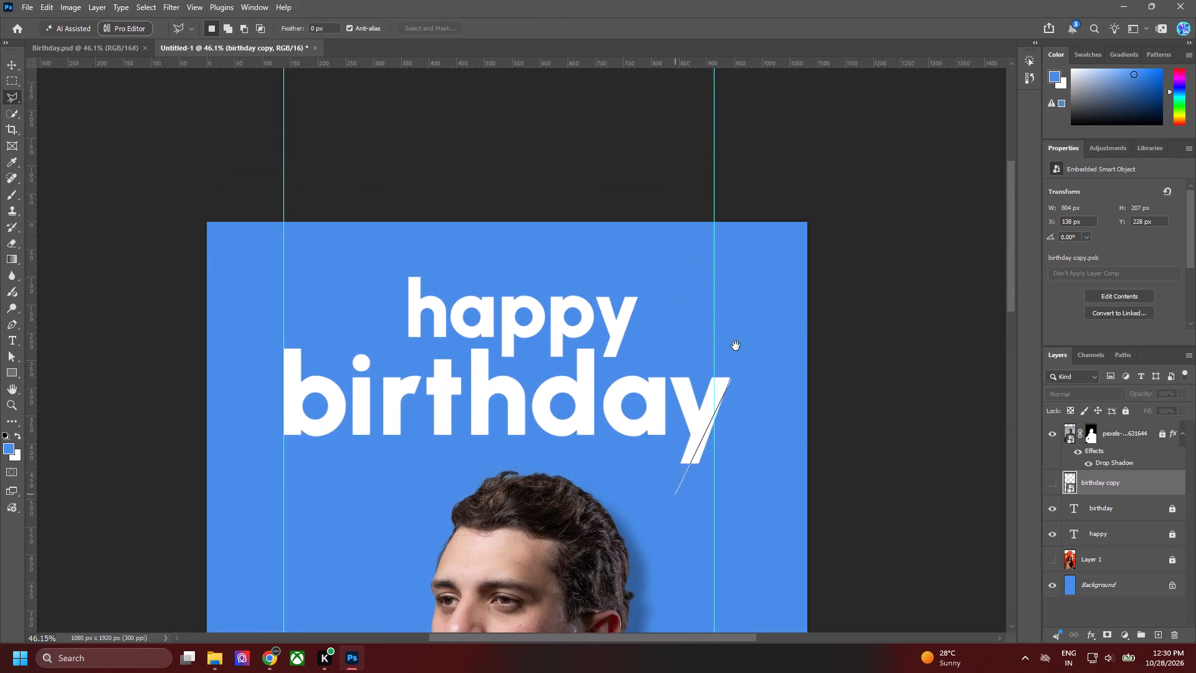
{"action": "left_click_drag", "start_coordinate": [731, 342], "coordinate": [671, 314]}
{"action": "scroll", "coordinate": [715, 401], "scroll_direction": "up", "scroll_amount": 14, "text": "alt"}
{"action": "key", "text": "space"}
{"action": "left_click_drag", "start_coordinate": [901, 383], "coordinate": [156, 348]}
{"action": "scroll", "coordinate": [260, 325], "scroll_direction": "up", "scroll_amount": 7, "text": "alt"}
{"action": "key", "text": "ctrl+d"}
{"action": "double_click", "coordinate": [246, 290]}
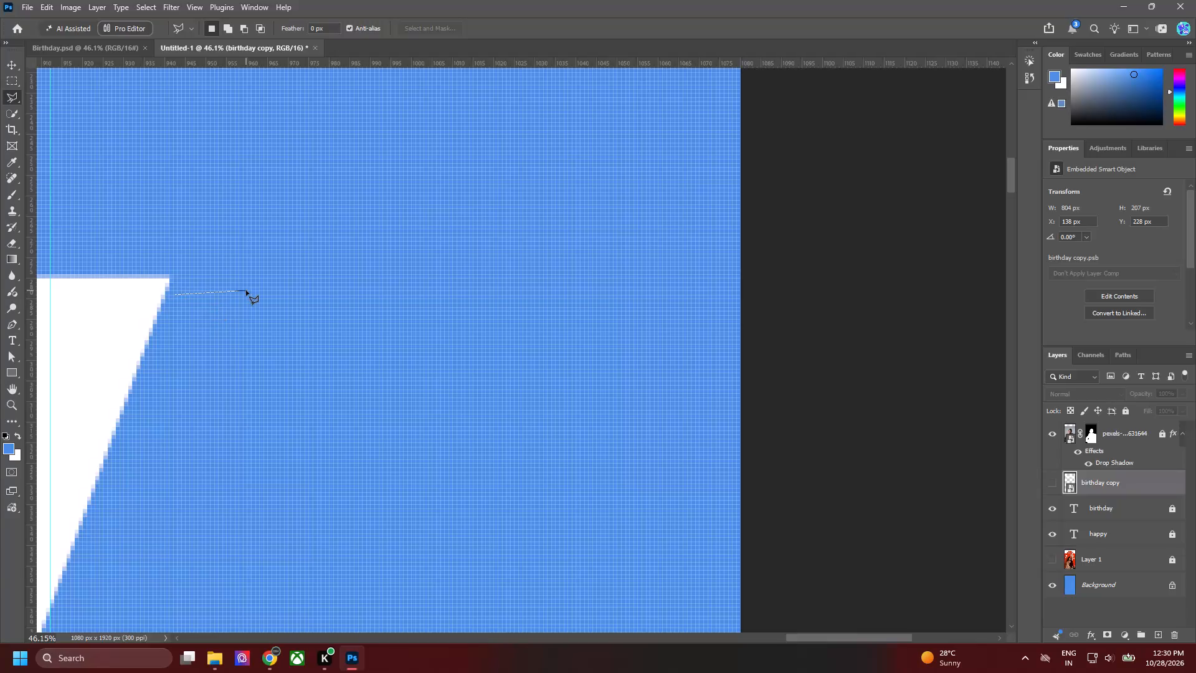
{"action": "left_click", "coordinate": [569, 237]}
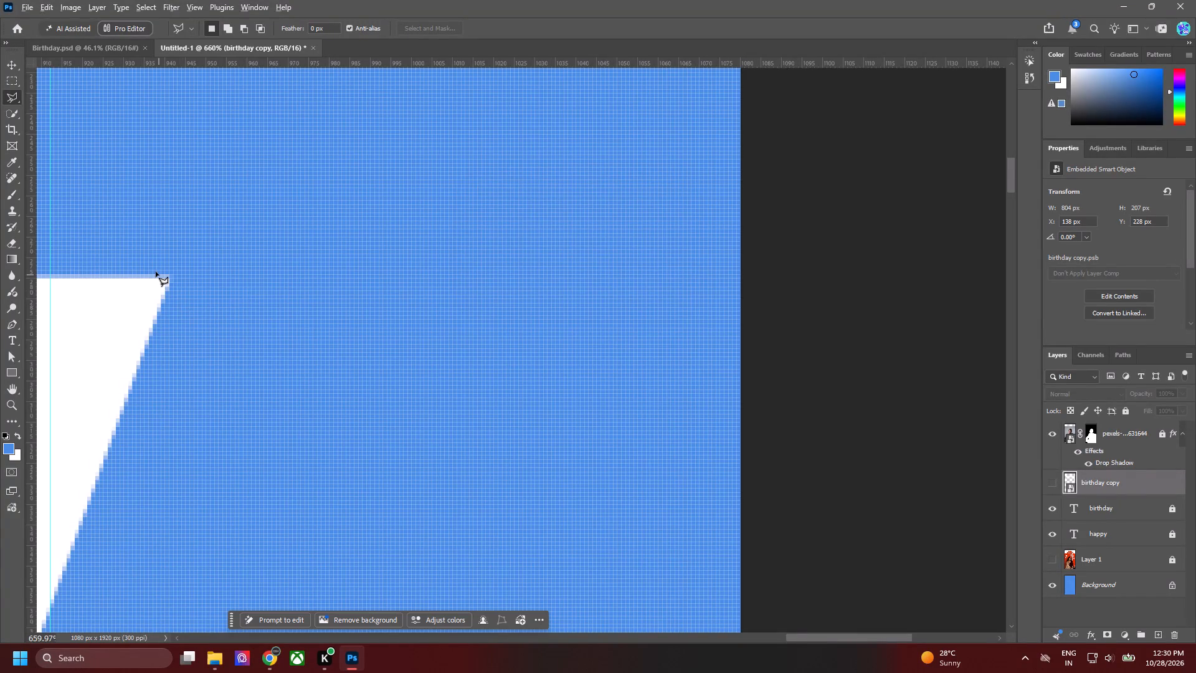
Draw an about 803 px wide Polygonal Lasso selection from the y's upper tip down past the canvas, across to the left guide and up to "birthday".
{"action": "scroll", "coordinate": [156, 272], "scroll_direction": "up", "scroll_amount": 14, "text": "alt"}
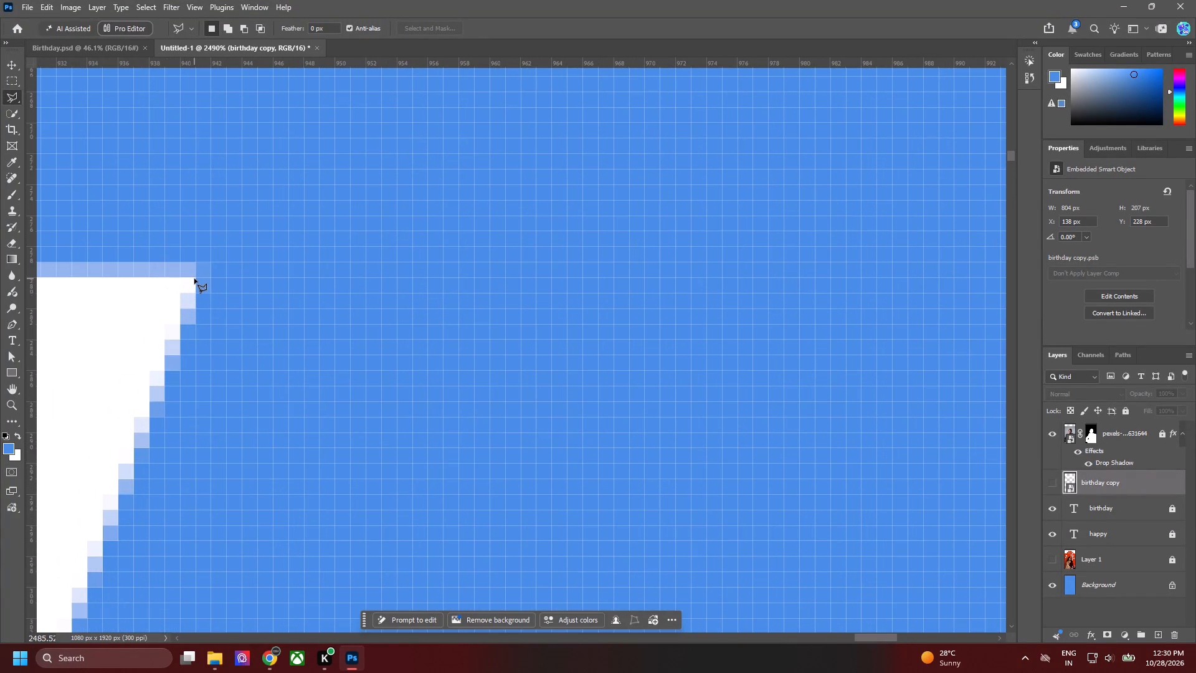
{"action": "left_click", "coordinate": [196, 278]}
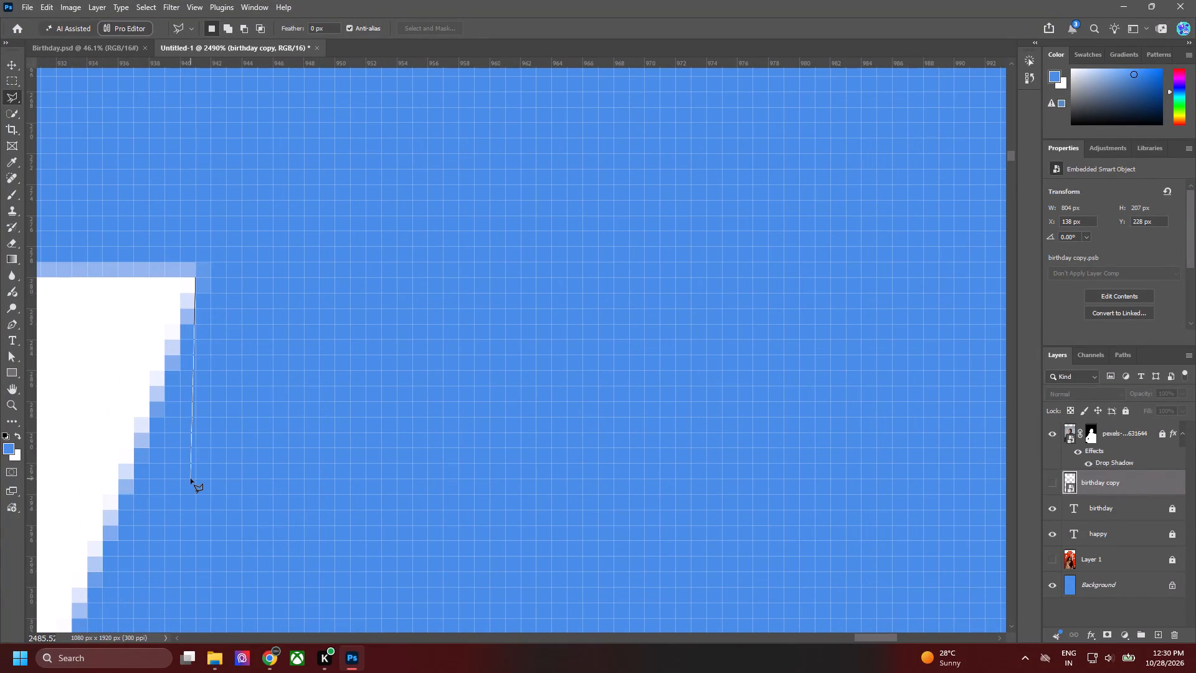
{"action": "left_click", "coordinate": [191, 479], "text": "shift"}
{"action": "scroll", "coordinate": [191, 479], "scroll_direction": "down", "scroll_amount": 3, "text": "alt"}
{"action": "scroll", "coordinate": [191, 480], "scroll_direction": "up", "scroll_amount": 1, "text": "alt"}
{"action": "scroll", "coordinate": [191, 480], "scroll_direction": "down", "scroll_amount": 20, "text": "alt"}
{"action": "scroll", "coordinate": [191, 480], "scroll_direction": "down", "scroll_amount": 4, "text": "alt"}
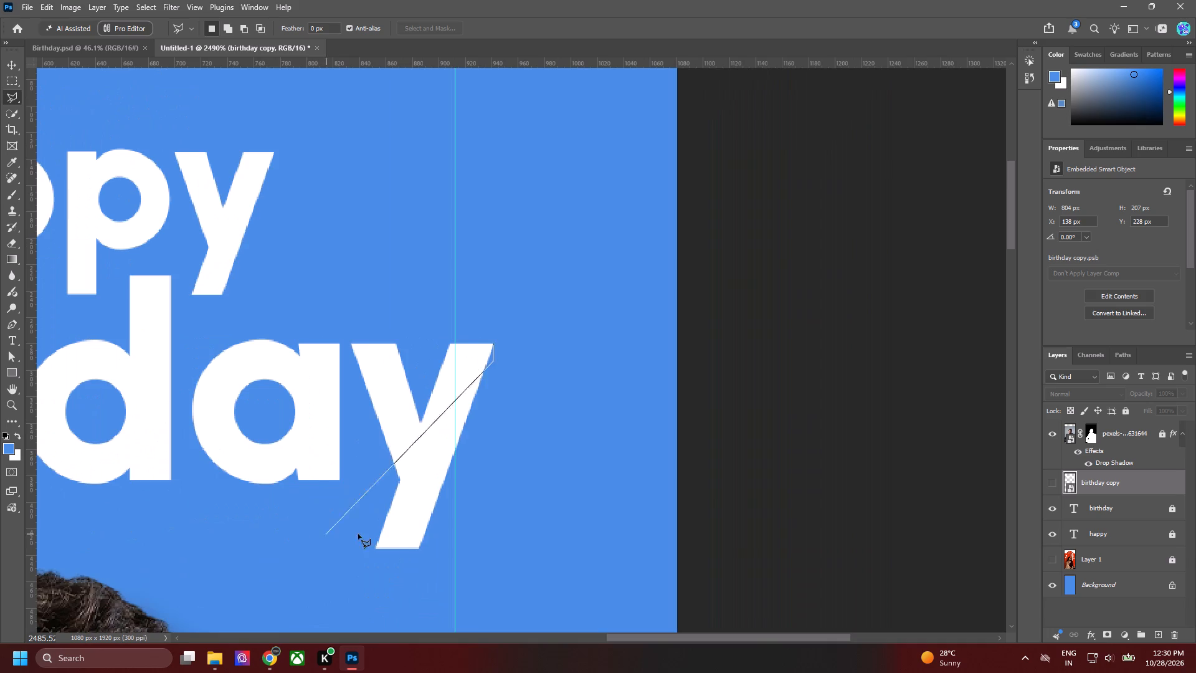
{"action": "key", "text": "space"}
{"action": "key", "text": "space"}
{"action": "key", "text": "space"}
{"action": "key", "text": "space"}
{"action": "key", "text": "space"}
{"action": "key", "text": "space"}
{"action": "key", "text": "space"}
{"action": "key", "text": "space"}
{"action": "key", "text": "space"}
{"action": "key", "text": "space"}
{"action": "key", "text": "space"}
{"action": "key", "text": "space"}
{"action": "left_click_drag", "start_coordinate": [409, 563], "coordinate": [351, 192]}
{"action": "left_click_drag", "start_coordinate": [368, 503], "coordinate": [462, 121]}
{"action": "scroll", "coordinate": [453, 246], "scroll_direction": "down", "scroll_amount": 18, "text": "alt"}
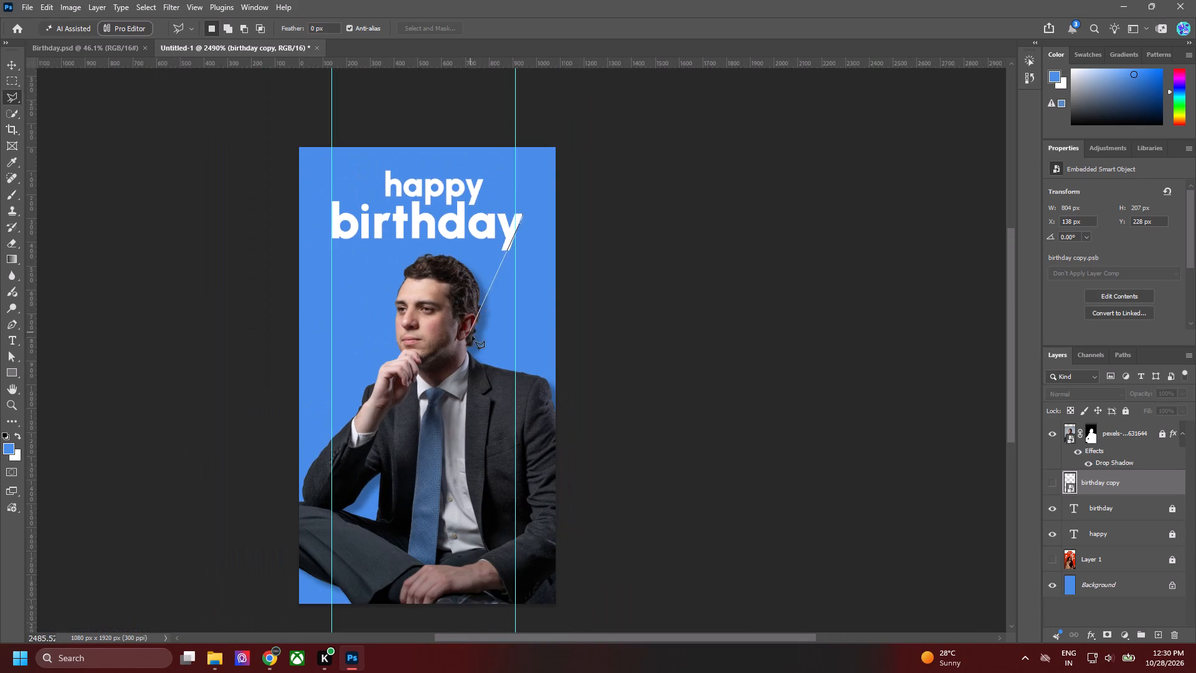
{"action": "key", "text": "space"}
{"action": "key", "text": "space"}
{"action": "key", "text": "space"}
{"action": "key", "text": "space"}
{"action": "key", "text": "space"}
{"action": "key", "text": "space"}
{"action": "key", "text": "space"}
{"action": "left_click_drag", "start_coordinate": [505, 437], "coordinate": [506, 237]}
{"action": "left_click", "coordinate": [516, 467], "text": "shift"}
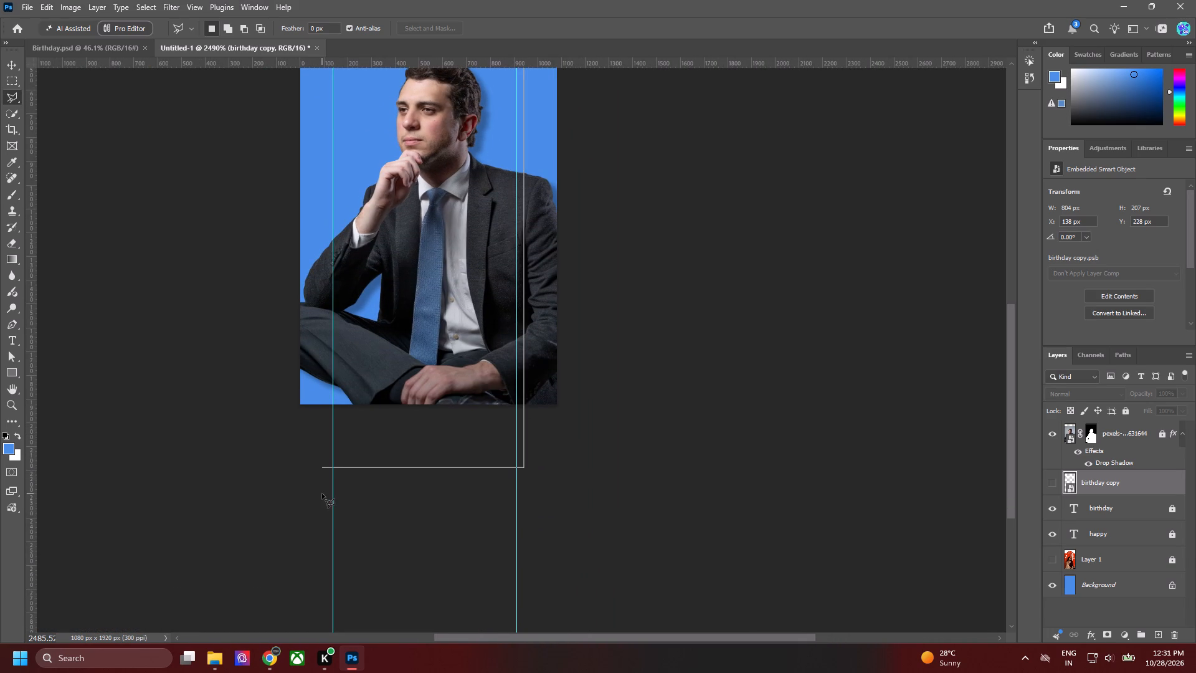
{"action": "left_click", "coordinate": [330, 495], "text": "shift"}
{"action": "key", "text": "space"}
{"action": "key", "text": "space"}
{"action": "key", "text": "space"}
{"action": "left_click_drag", "start_coordinate": [379, 153], "coordinate": [436, 538]}
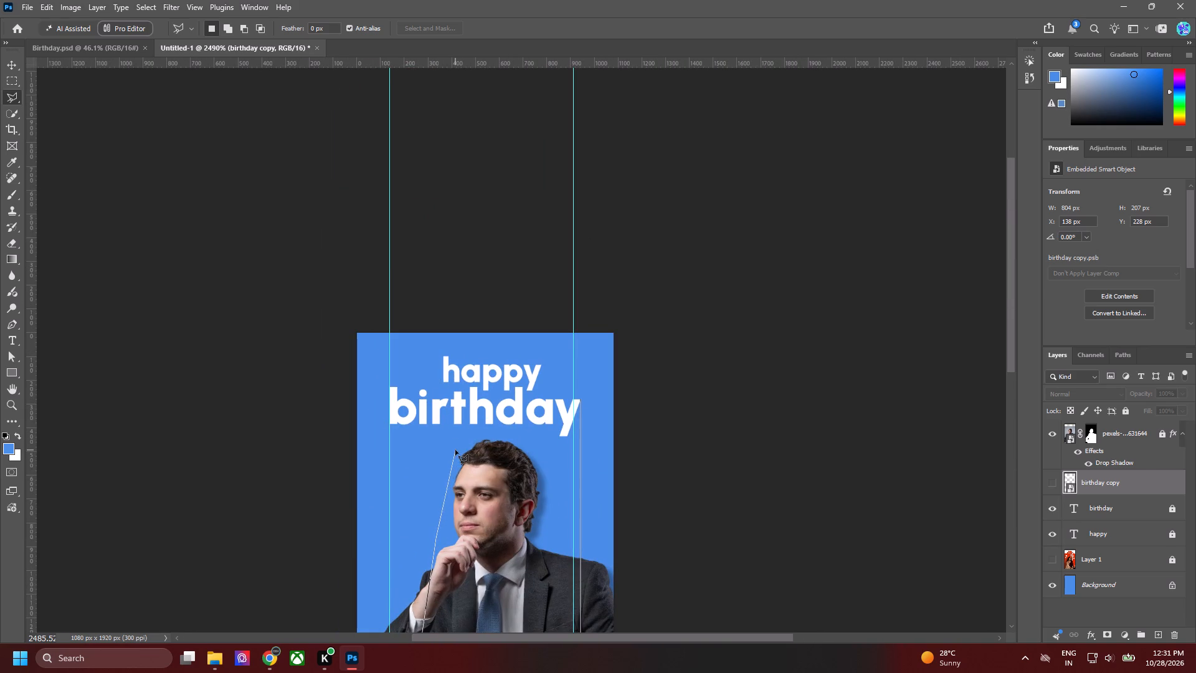
{"action": "key", "text": "BackSpace"}
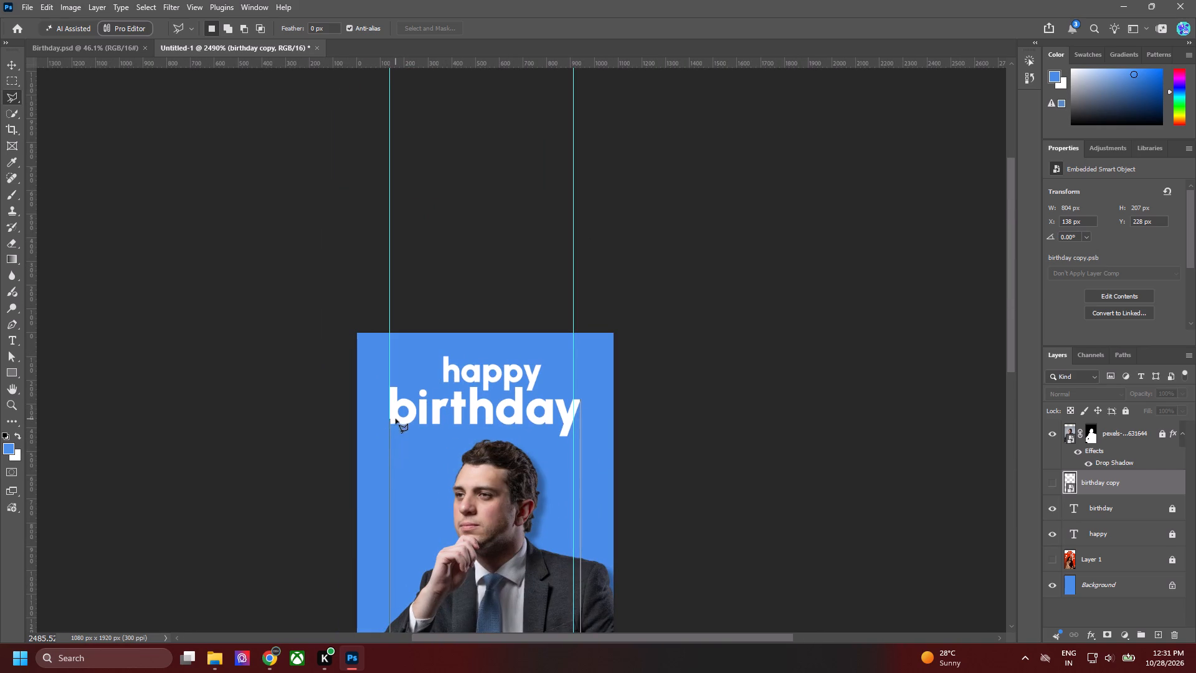
{"action": "double_click", "coordinate": [406, 401], "text": "shift"}
Fill the selected area with white on a new layer and clear the selection.
{"action": "left_click", "coordinate": [1159, 636]}
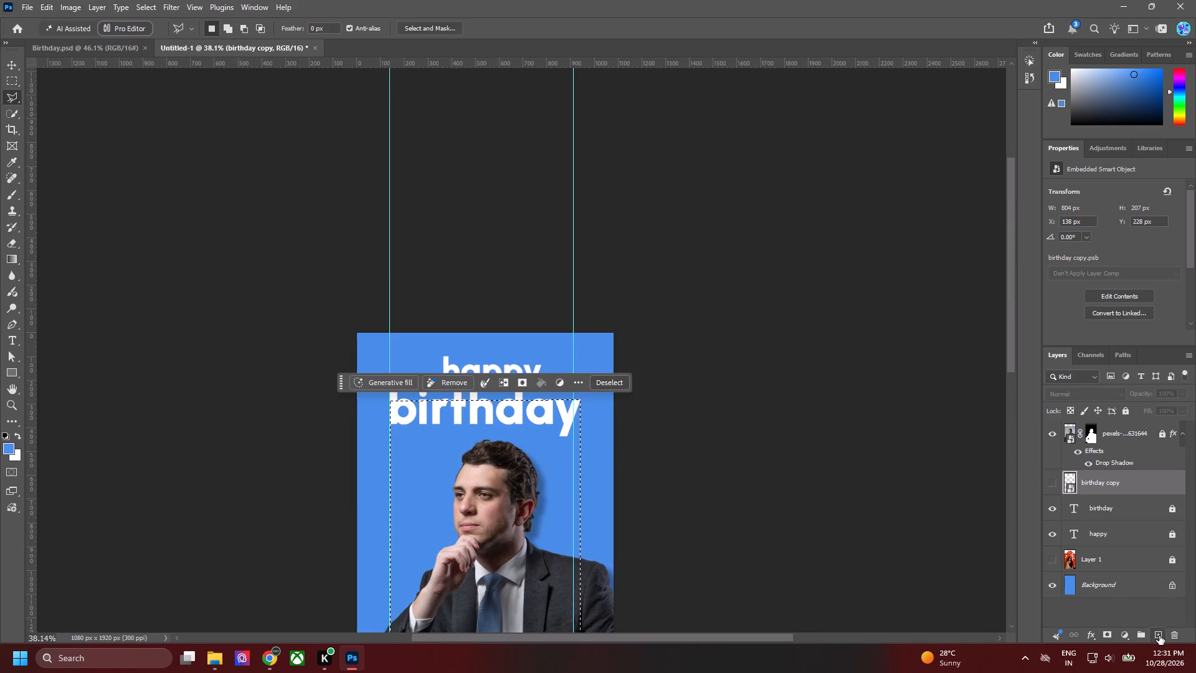
{"action": "key", "text": "alt+BackSpace"}
{"action": "key", "text": "ctrl+z"}
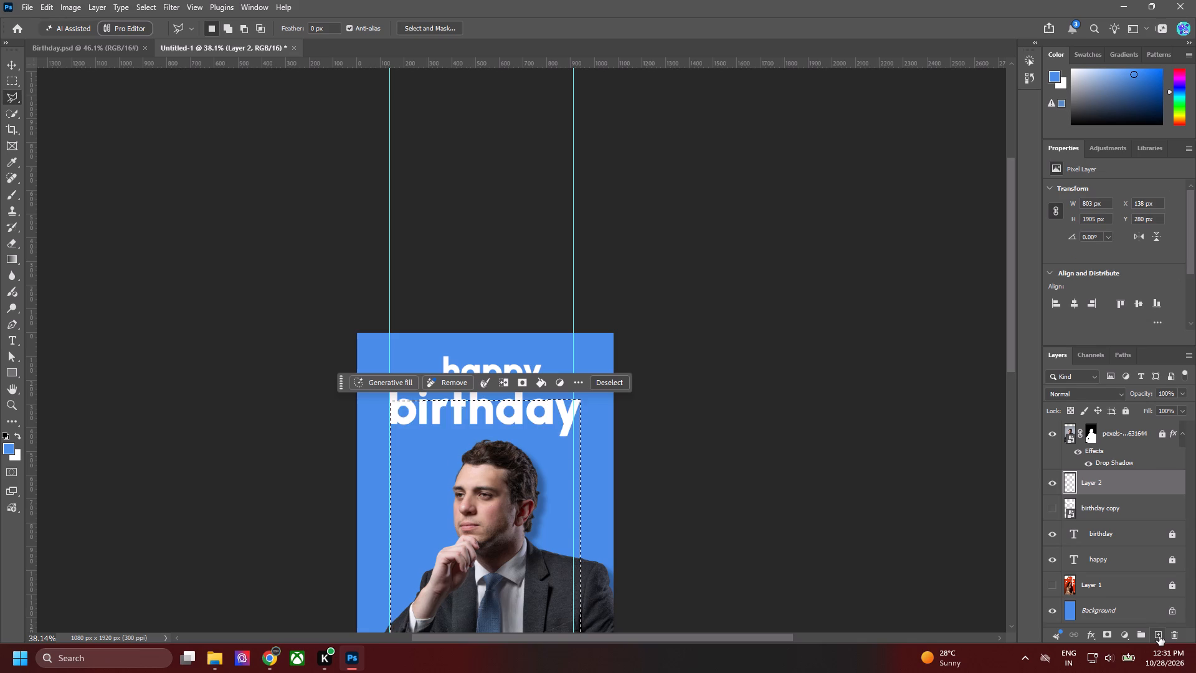
{"action": "key", "text": "ctrl+BackSpace"}
{"action": "key", "text": "ctrl+d"}
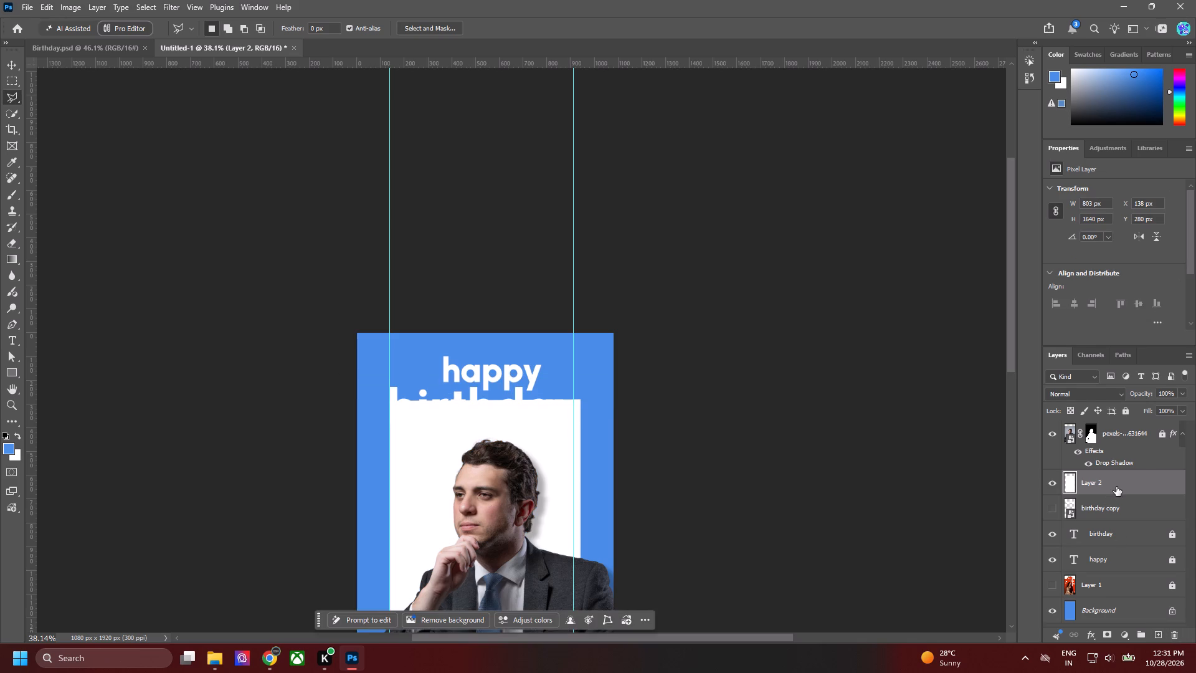
Move the white-filled Layer 2 below the "birthday" text layer.
{"action": "left_click_drag", "start_coordinate": [1118, 485], "coordinate": [1120, 538]}
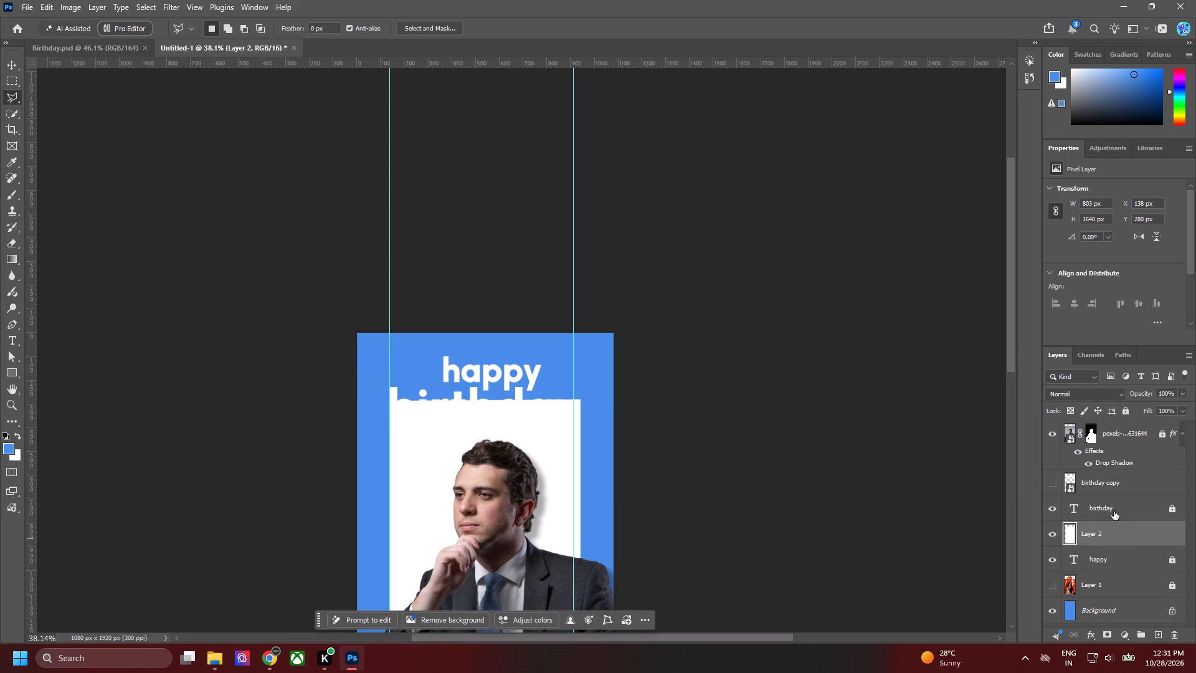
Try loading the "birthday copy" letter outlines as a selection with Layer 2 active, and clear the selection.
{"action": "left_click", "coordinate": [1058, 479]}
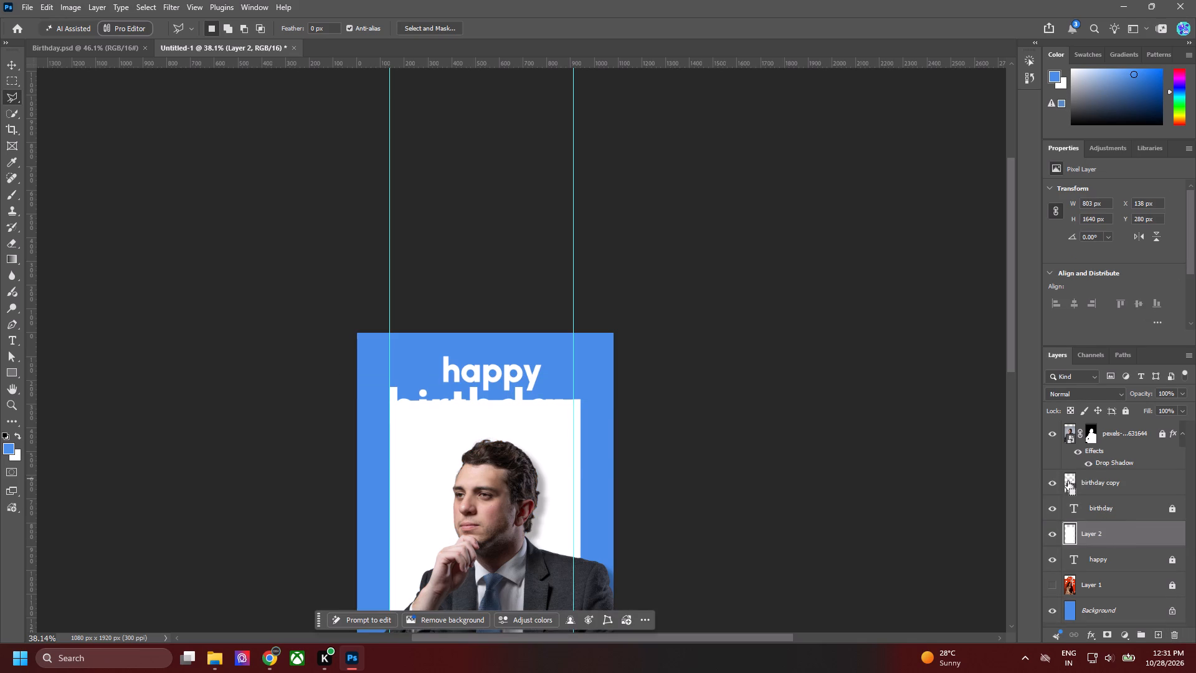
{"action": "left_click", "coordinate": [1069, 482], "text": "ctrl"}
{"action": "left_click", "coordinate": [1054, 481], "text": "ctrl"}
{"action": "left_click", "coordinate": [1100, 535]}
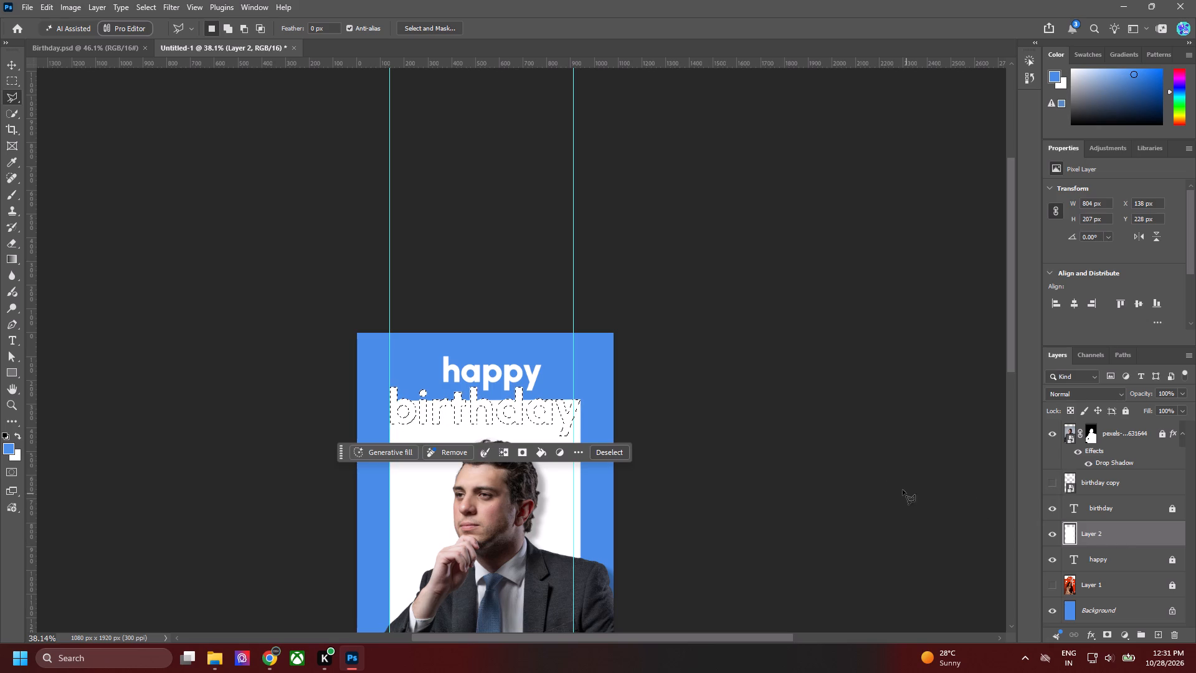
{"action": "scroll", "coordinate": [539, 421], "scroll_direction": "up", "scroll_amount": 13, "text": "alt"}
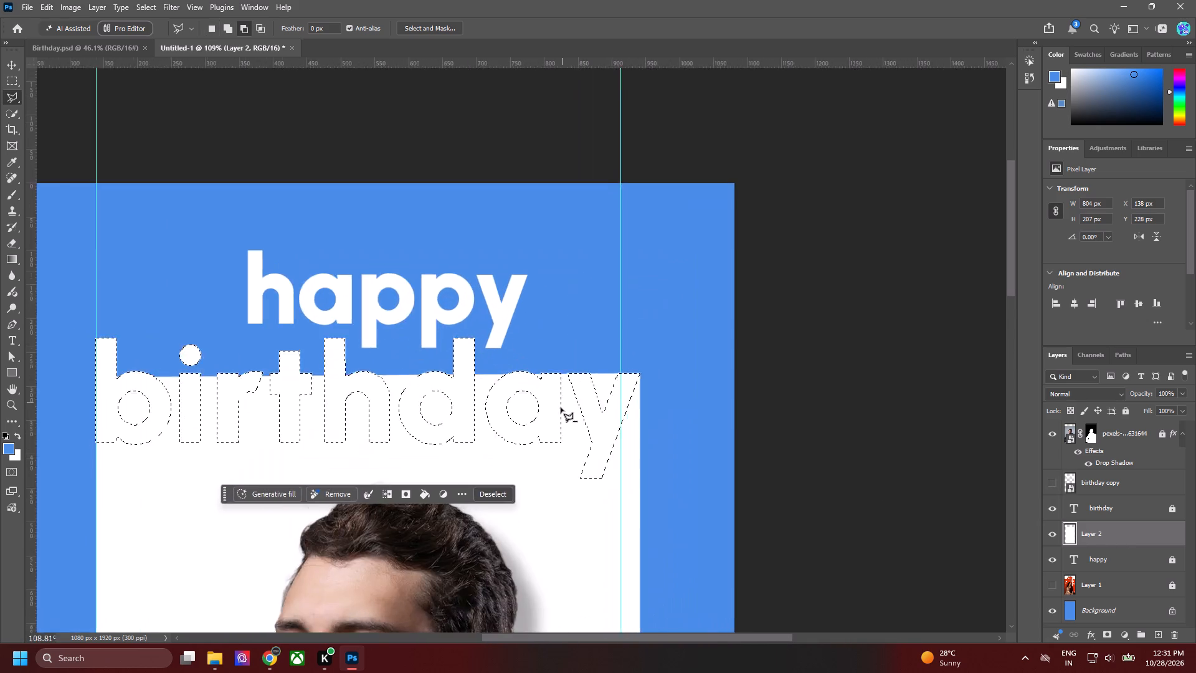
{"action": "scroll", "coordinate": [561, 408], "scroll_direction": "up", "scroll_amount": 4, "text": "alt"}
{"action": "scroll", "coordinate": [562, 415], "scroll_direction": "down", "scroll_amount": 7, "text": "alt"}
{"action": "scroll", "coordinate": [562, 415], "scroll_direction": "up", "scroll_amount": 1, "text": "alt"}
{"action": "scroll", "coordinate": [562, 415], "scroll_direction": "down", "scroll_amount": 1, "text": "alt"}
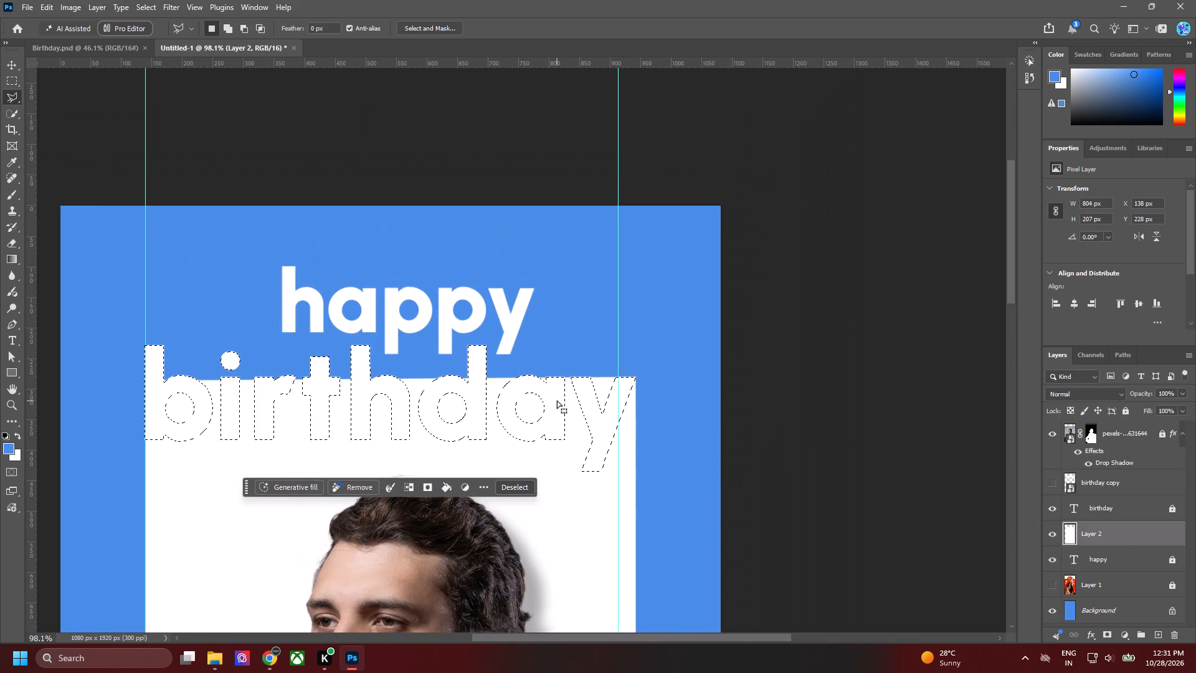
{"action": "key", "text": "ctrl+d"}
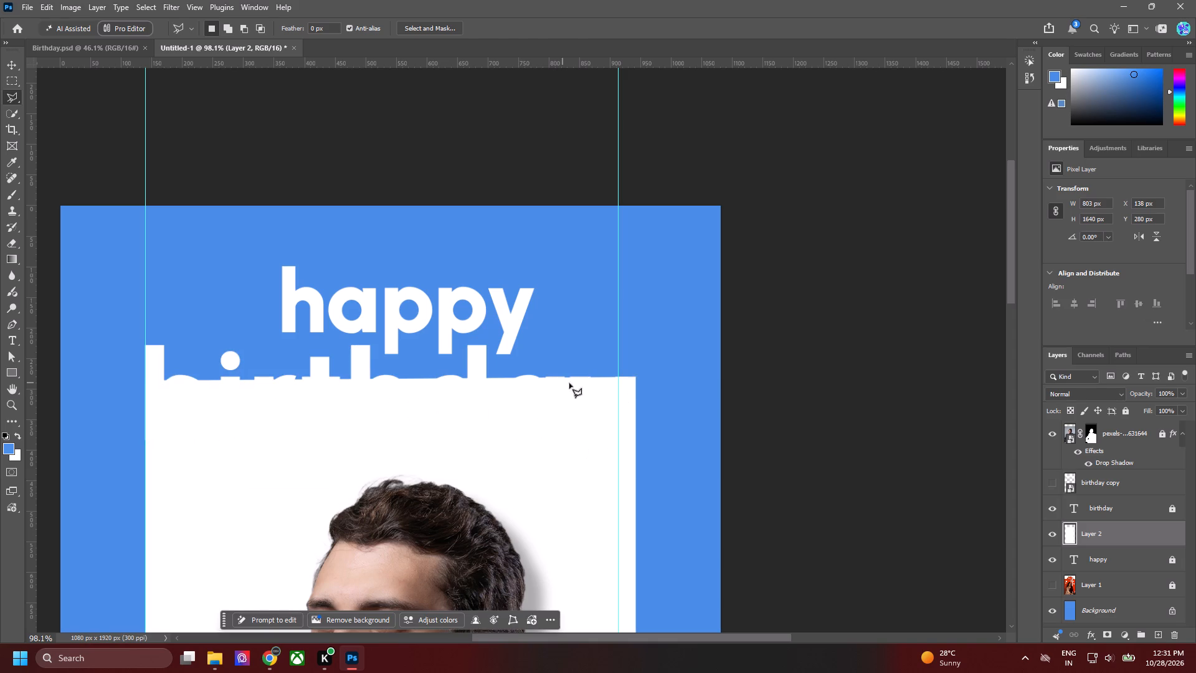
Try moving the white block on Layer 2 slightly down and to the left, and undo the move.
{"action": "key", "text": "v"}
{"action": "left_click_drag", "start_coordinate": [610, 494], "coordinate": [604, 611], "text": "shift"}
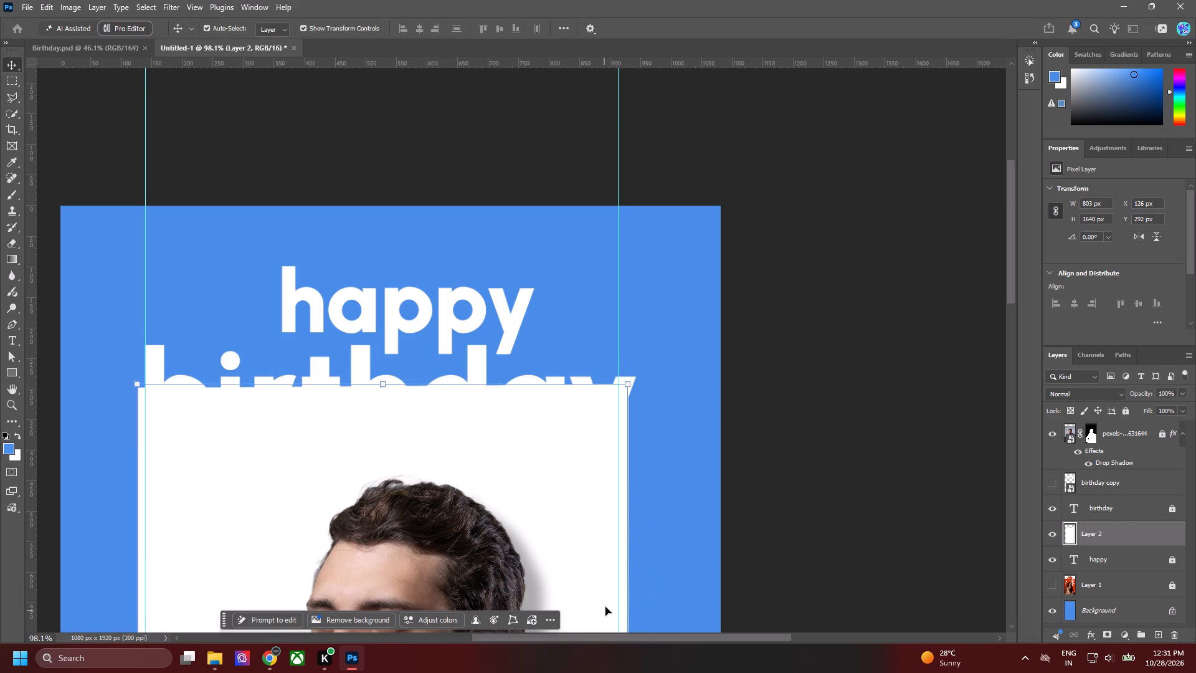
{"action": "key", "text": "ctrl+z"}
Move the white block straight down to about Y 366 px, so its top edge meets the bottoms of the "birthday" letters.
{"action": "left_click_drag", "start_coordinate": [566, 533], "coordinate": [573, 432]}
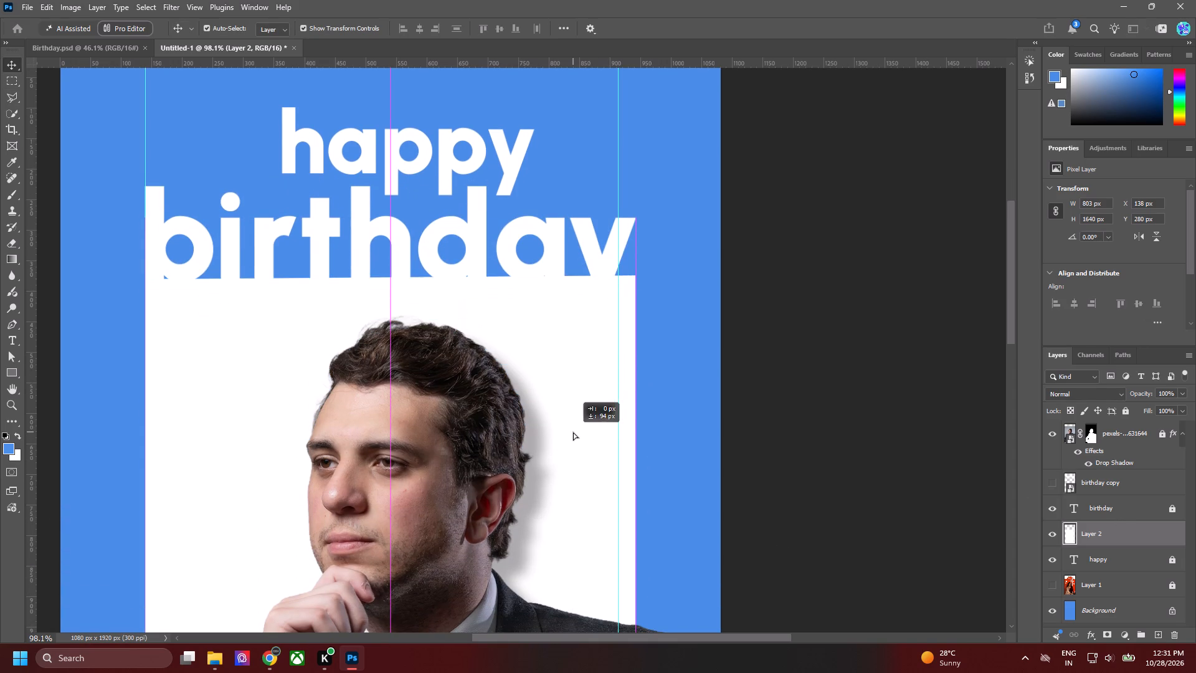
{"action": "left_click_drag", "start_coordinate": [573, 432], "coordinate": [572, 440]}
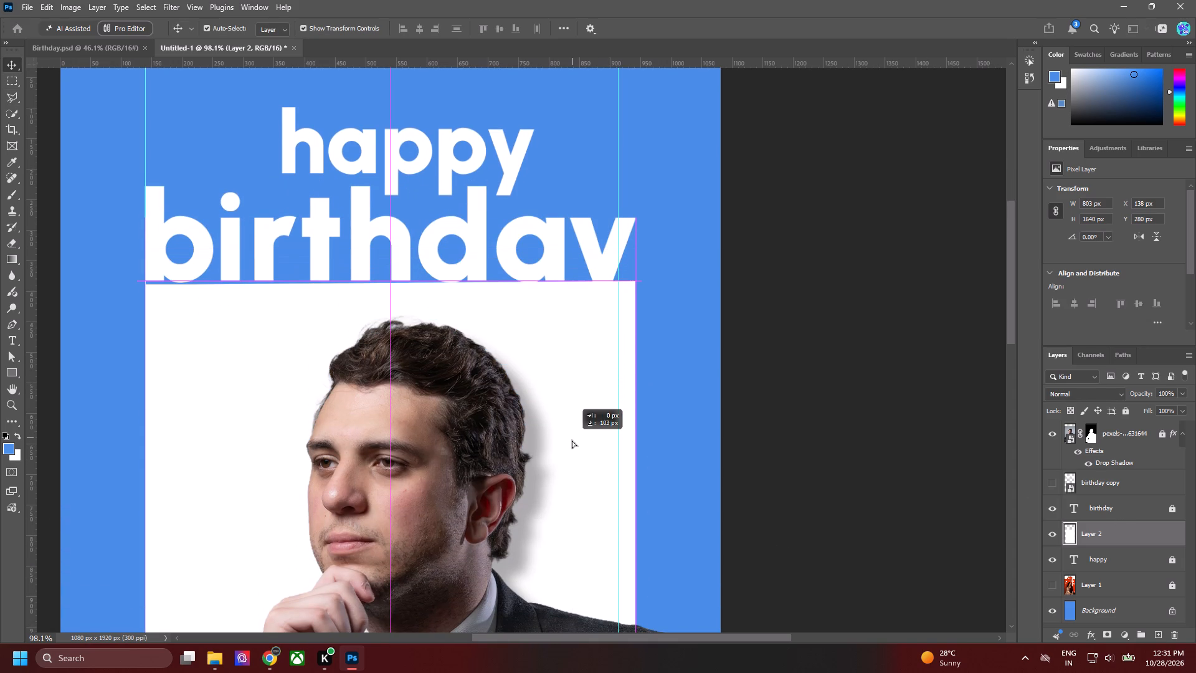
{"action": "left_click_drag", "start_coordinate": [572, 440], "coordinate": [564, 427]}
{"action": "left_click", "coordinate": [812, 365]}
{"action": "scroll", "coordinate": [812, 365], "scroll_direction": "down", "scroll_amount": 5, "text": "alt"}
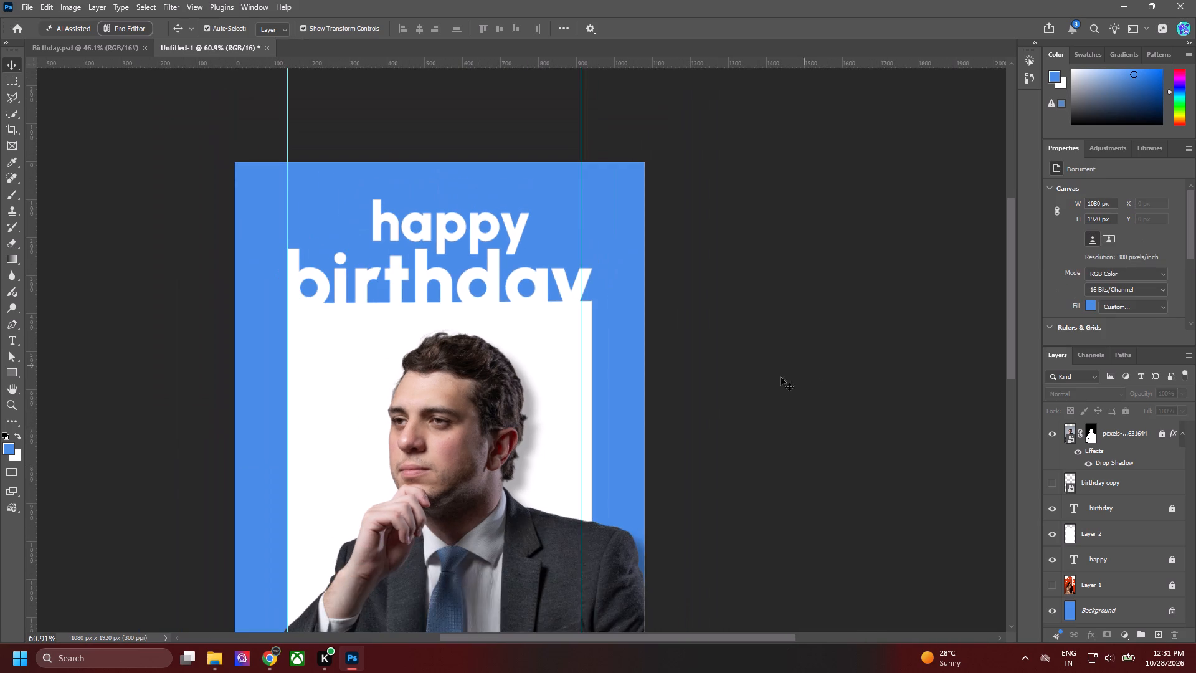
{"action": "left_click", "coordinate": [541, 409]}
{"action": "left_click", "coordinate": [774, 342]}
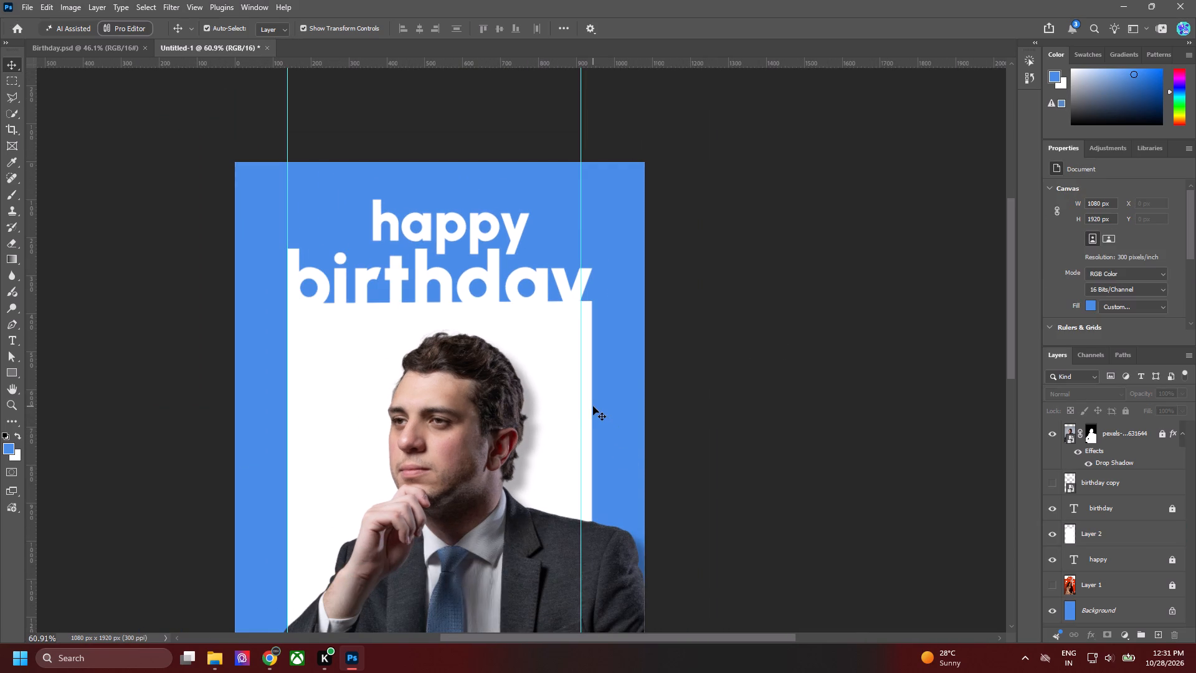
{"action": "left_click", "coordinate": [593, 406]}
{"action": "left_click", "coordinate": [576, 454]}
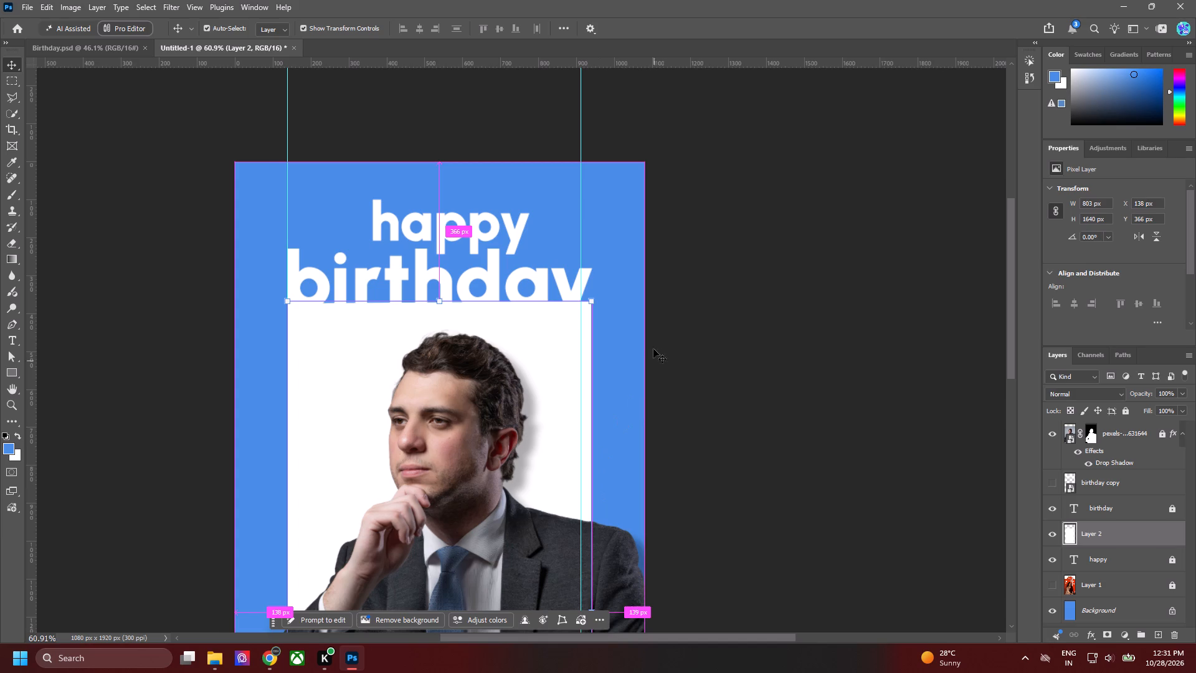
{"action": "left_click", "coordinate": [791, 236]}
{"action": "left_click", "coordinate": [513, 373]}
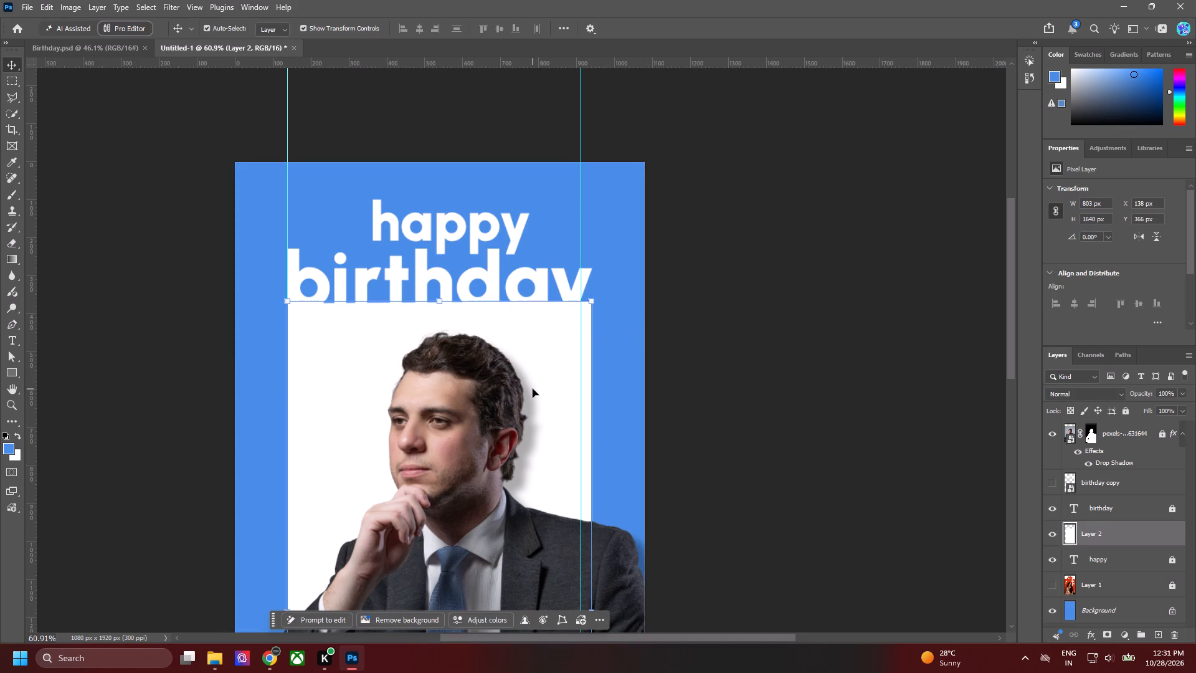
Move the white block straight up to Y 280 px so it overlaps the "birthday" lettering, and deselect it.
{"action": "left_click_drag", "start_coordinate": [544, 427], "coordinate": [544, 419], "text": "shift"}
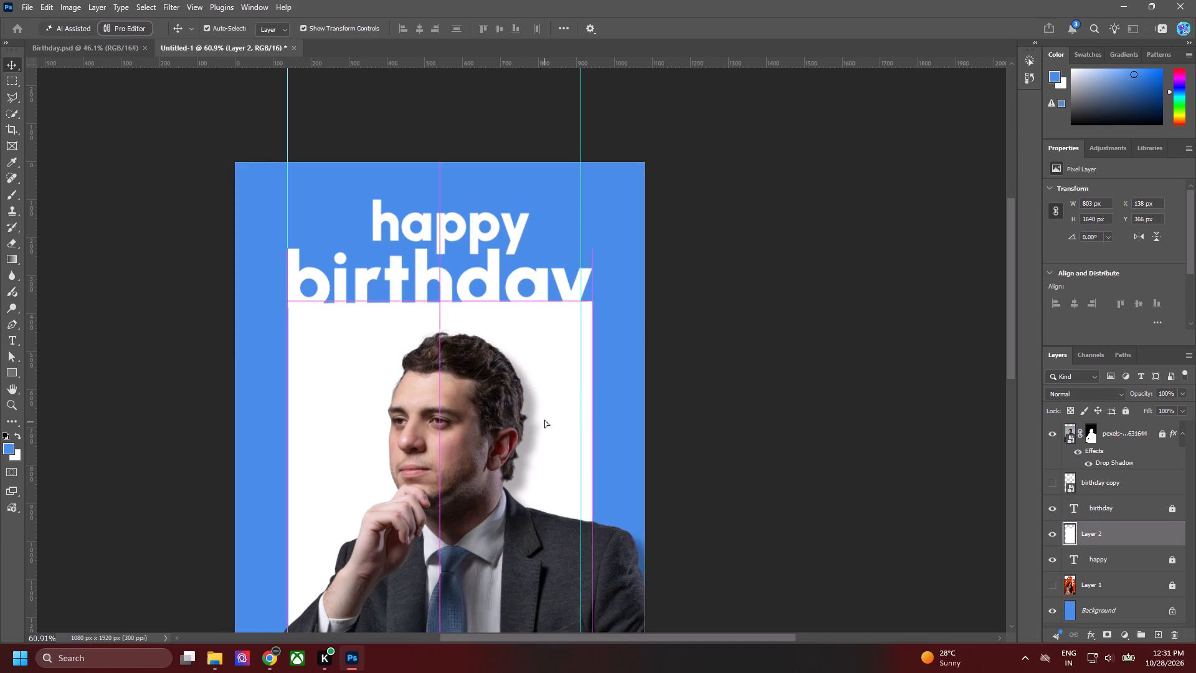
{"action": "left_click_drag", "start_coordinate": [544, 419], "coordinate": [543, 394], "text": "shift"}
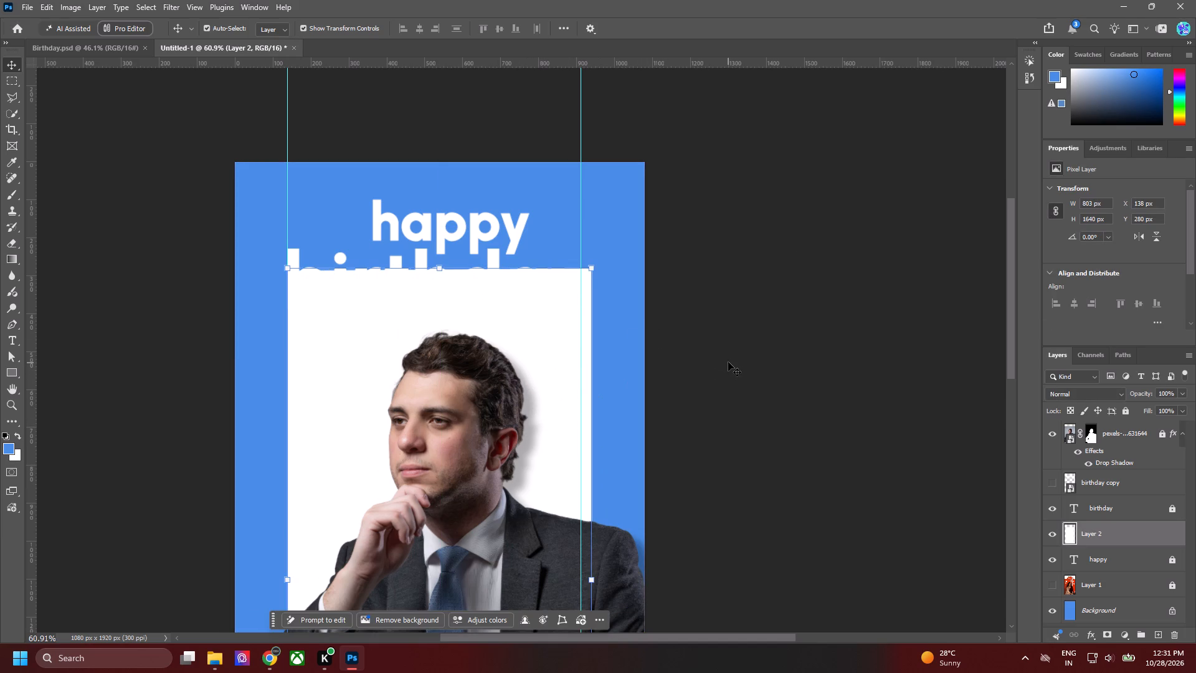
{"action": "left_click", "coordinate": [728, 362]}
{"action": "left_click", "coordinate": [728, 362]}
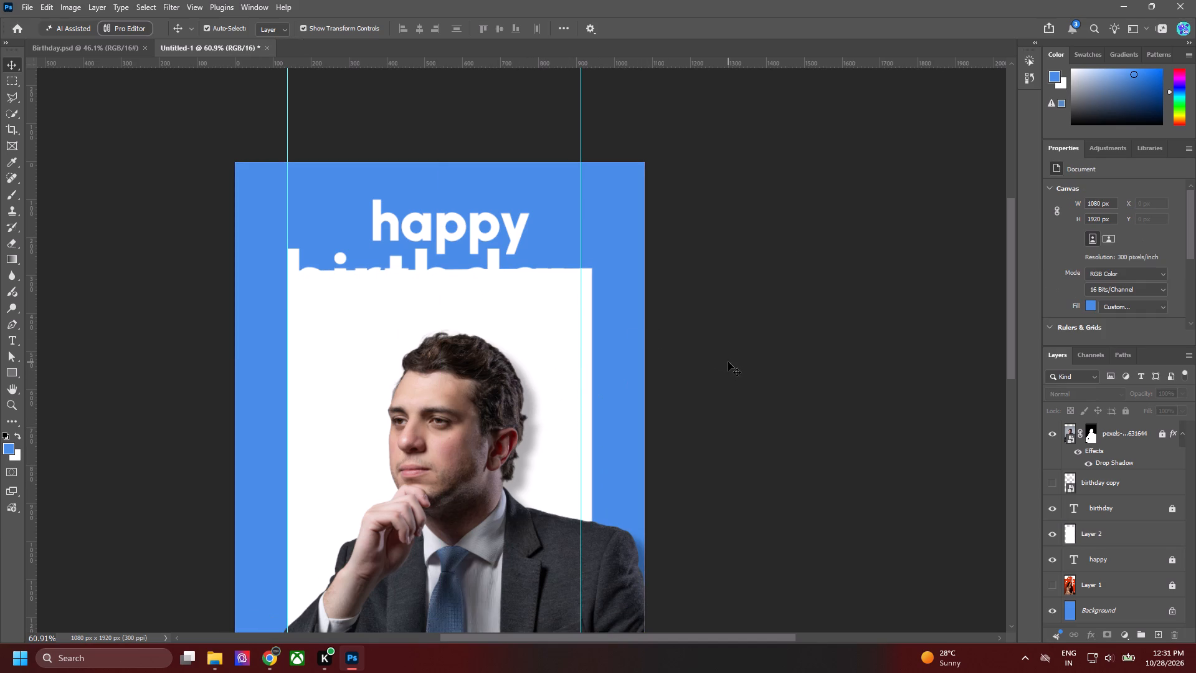
Duplicate Layer 2, the white block, and add a layer mask to the copy.
{"action": "left_click", "coordinate": [1126, 523]}
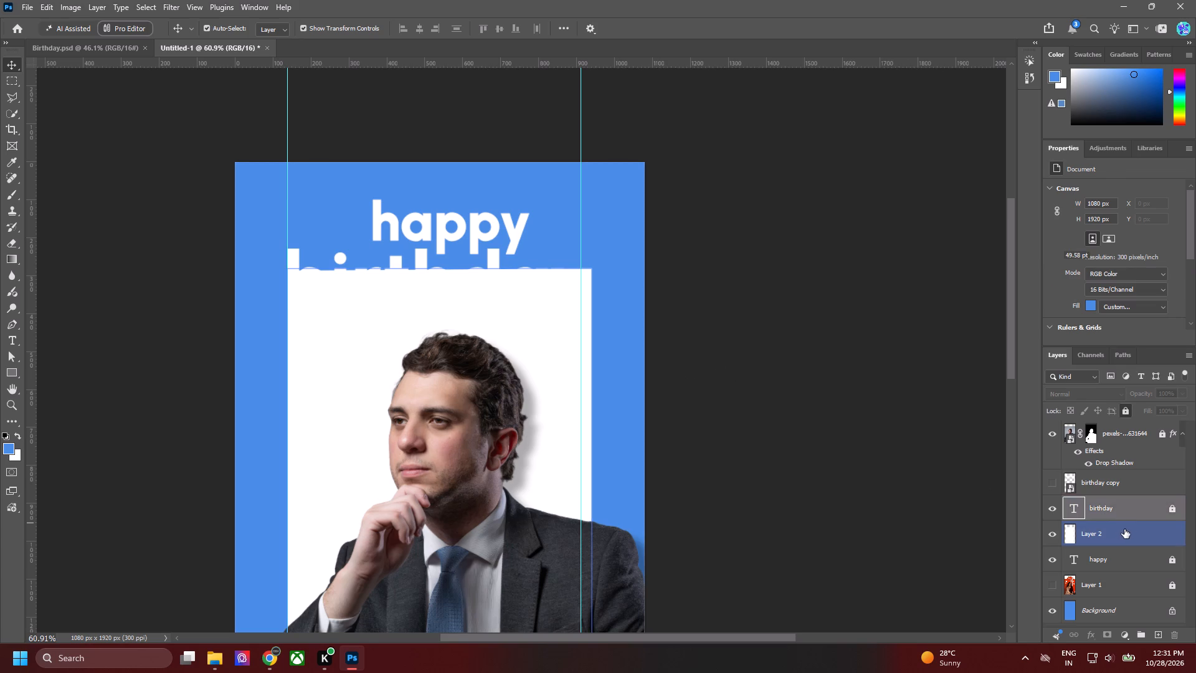
{"action": "left_click", "coordinate": [1127, 530]}
{"action": "key", "text": "ctrl+j"}
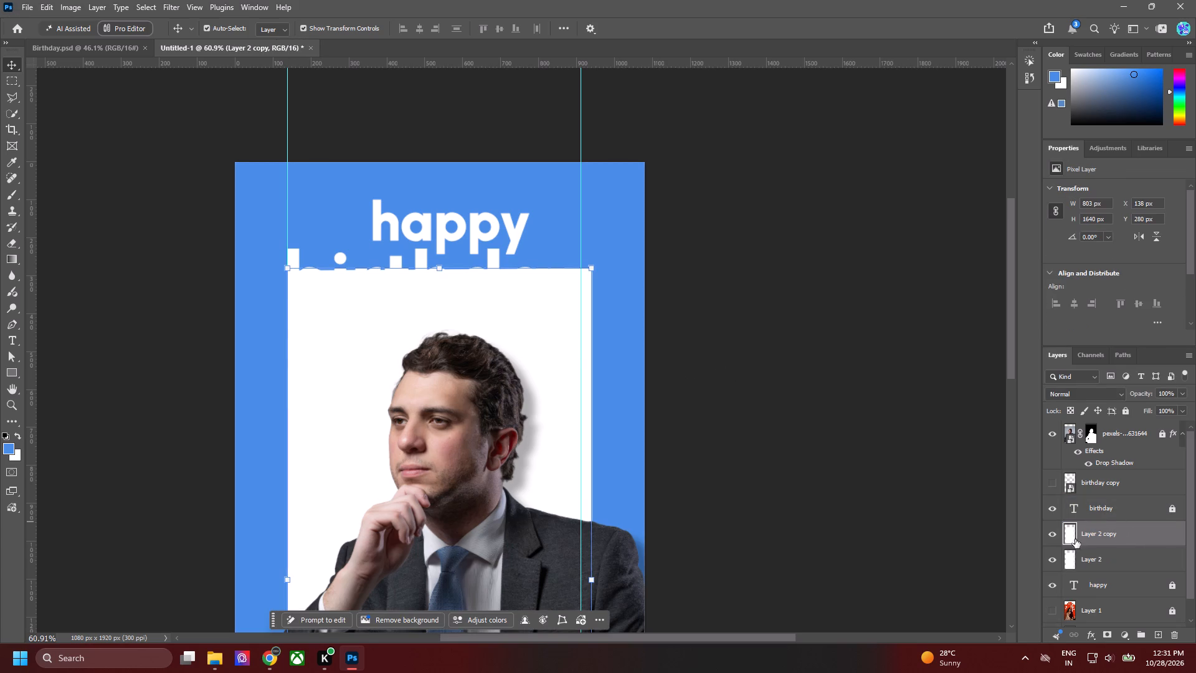
{"action": "left_click", "coordinate": [1106, 636]}
{"action": "left_click", "coordinate": [1132, 530]}
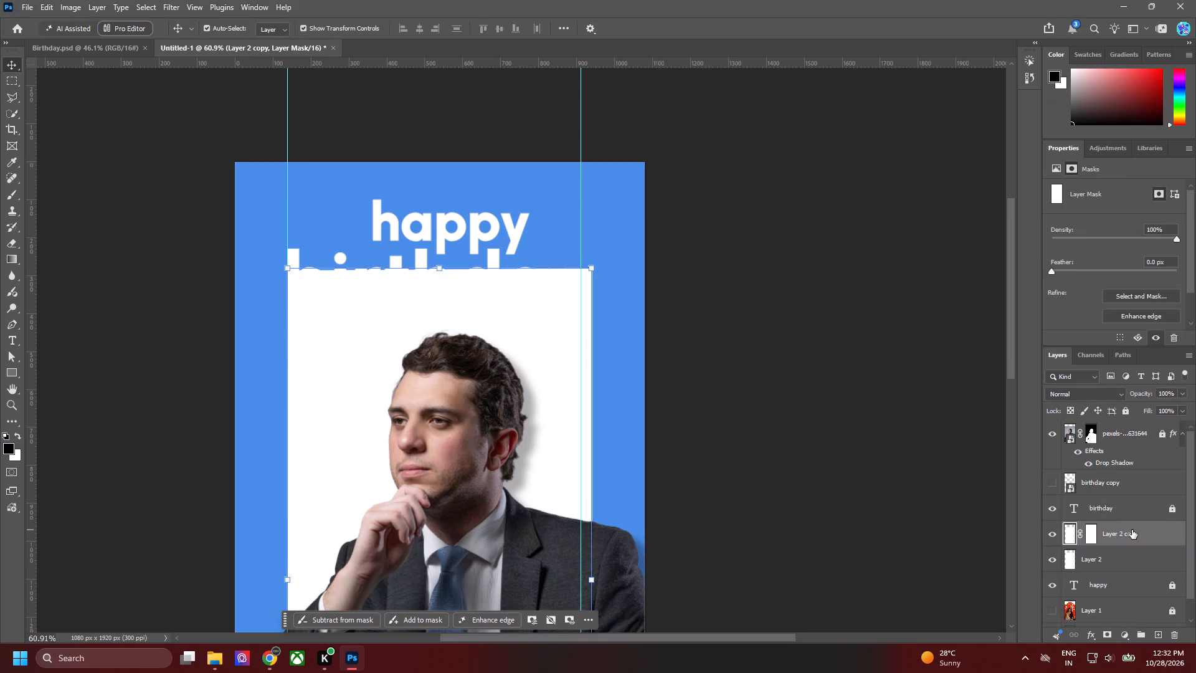
Hide the original Layer 2 and lower the opacity of Layer 2 copy to 76%.
{"action": "left_click", "coordinate": [1118, 562]}
{"action": "left_click", "coordinate": [1053, 558]}
{"action": "left_click", "coordinate": [1155, 531]}
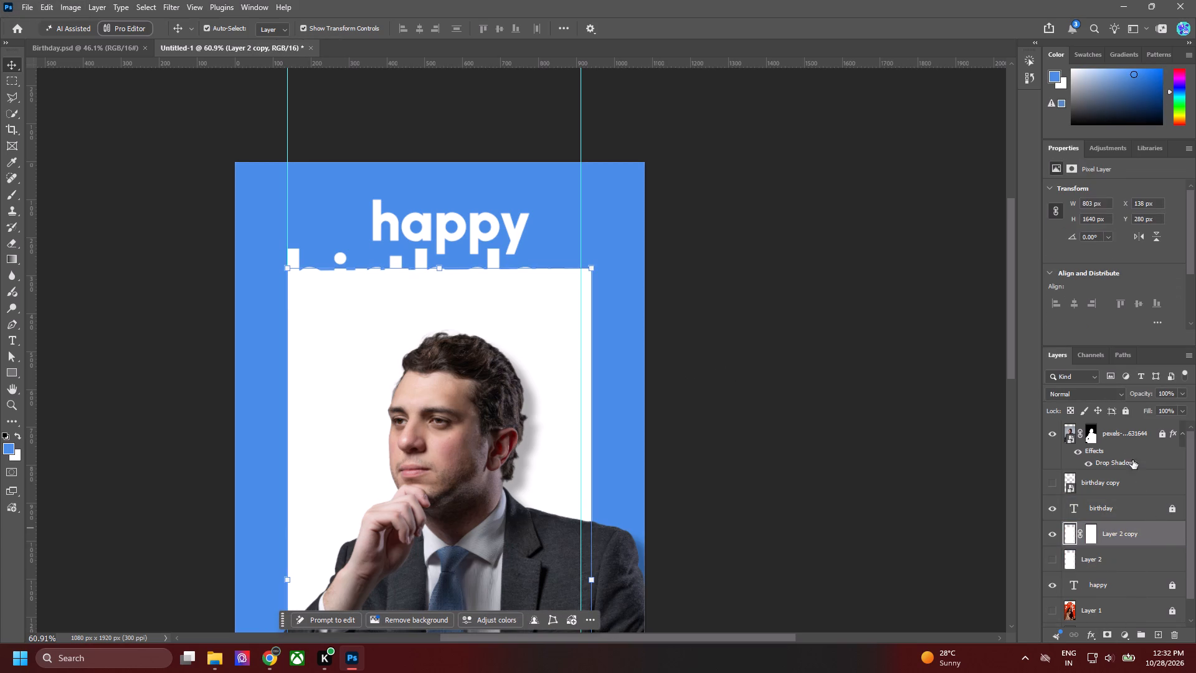
{"action": "left_click_drag", "start_coordinate": [1141, 393], "coordinate": [1126, 393]}
Start a Polygonal Lasso outline on Layer 2 copy inside the "b", passing under its counter and across the "i" into the "r" of "birthday".
{"action": "scroll", "coordinate": [365, 208], "scroll_direction": "up", "scroll_amount": 10, "text": "alt"}
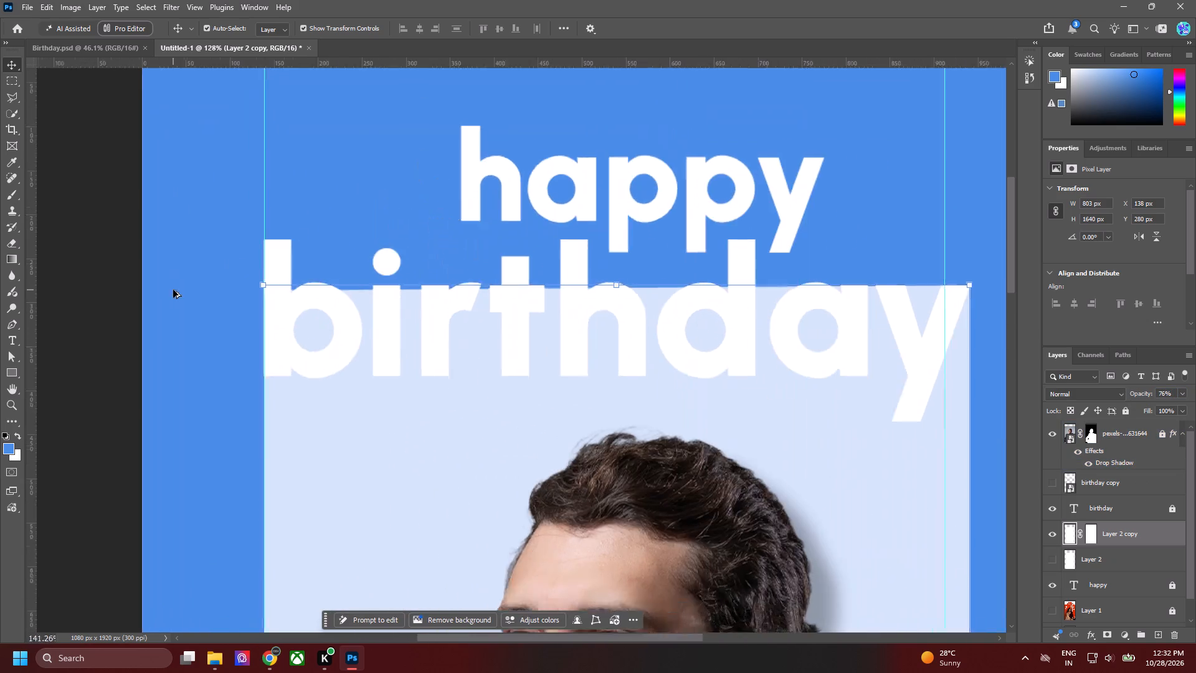
{"action": "scroll", "coordinate": [173, 290], "scroll_direction": "up", "scroll_amount": 7, "text": "alt"}
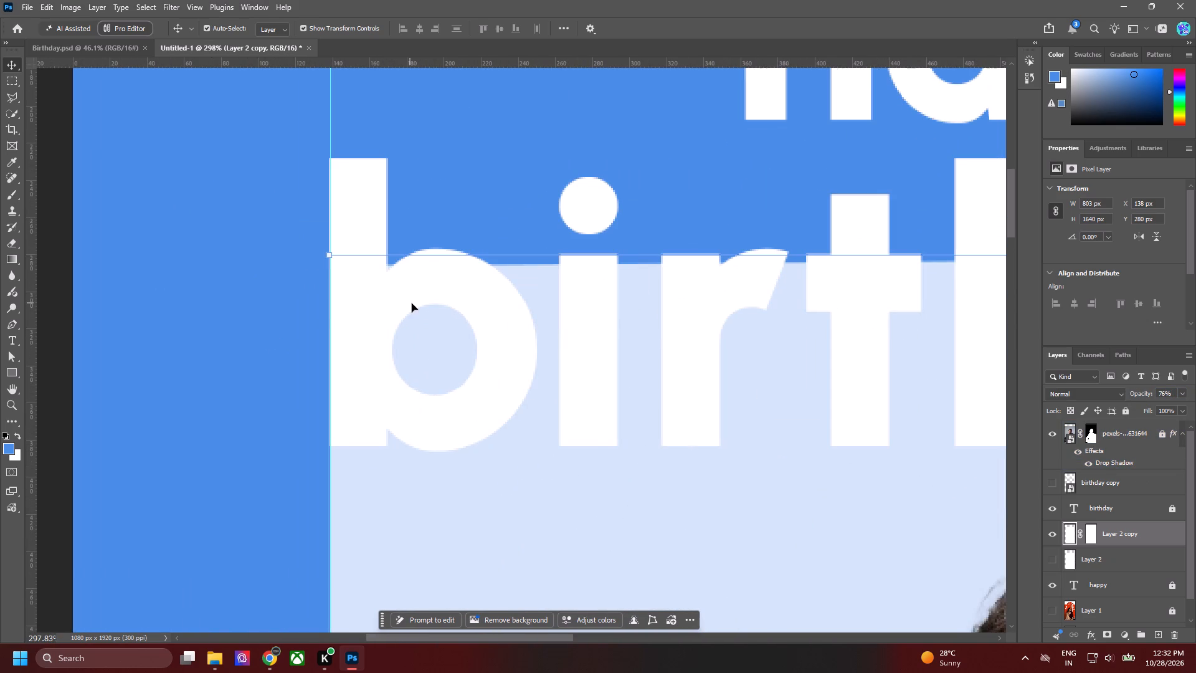
{"action": "key", "text": "l"}
{"action": "left_click", "coordinate": [348, 255]}
{"action": "left_click", "coordinate": [371, 388]}
{"action": "left_click", "coordinate": [435, 424]}
{"action": "left_click_drag", "start_coordinate": [483, 407], "coordinate": [489, 386]}
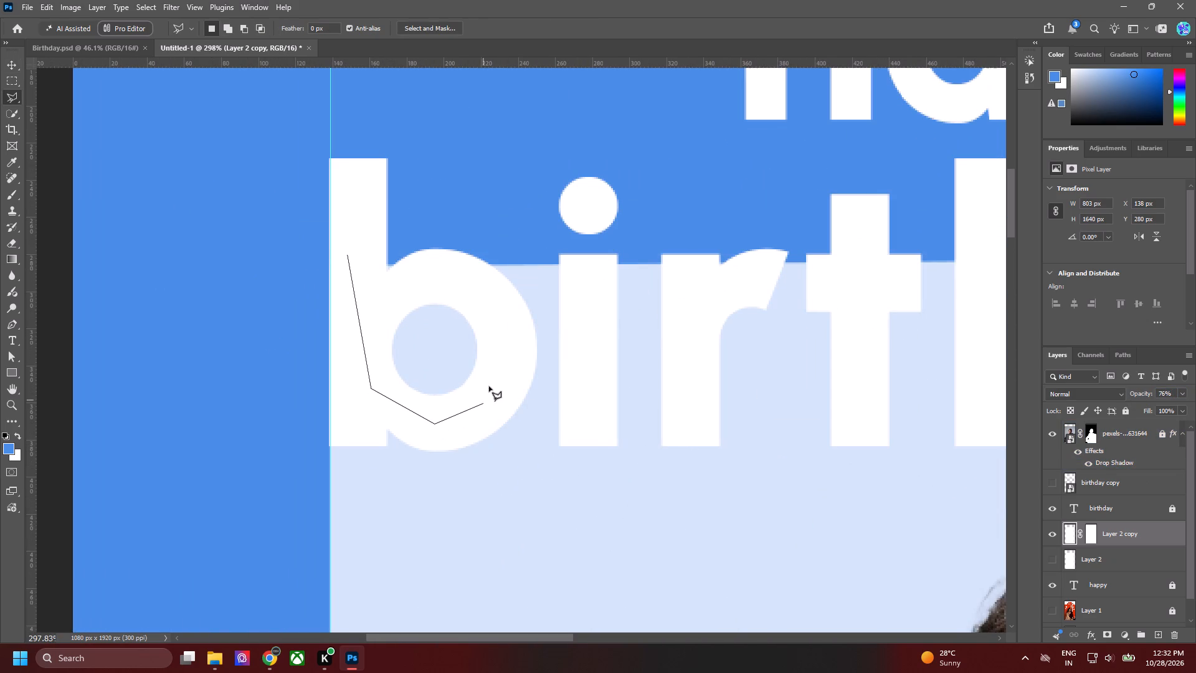
{"action": "left_click_drag", "start_coordinate": [489, 386], "coordinate": [483, 400]}
{"action": "left_click", "coordinate": [493, 379]}
{"action": "left_click", "coordinate": [495, 343]}
{"action": "left_click", "coordinate": [538, 346], "text": "shift"}
{"action": "left_click", "coordinate": [663, 379], "text": "shift"}
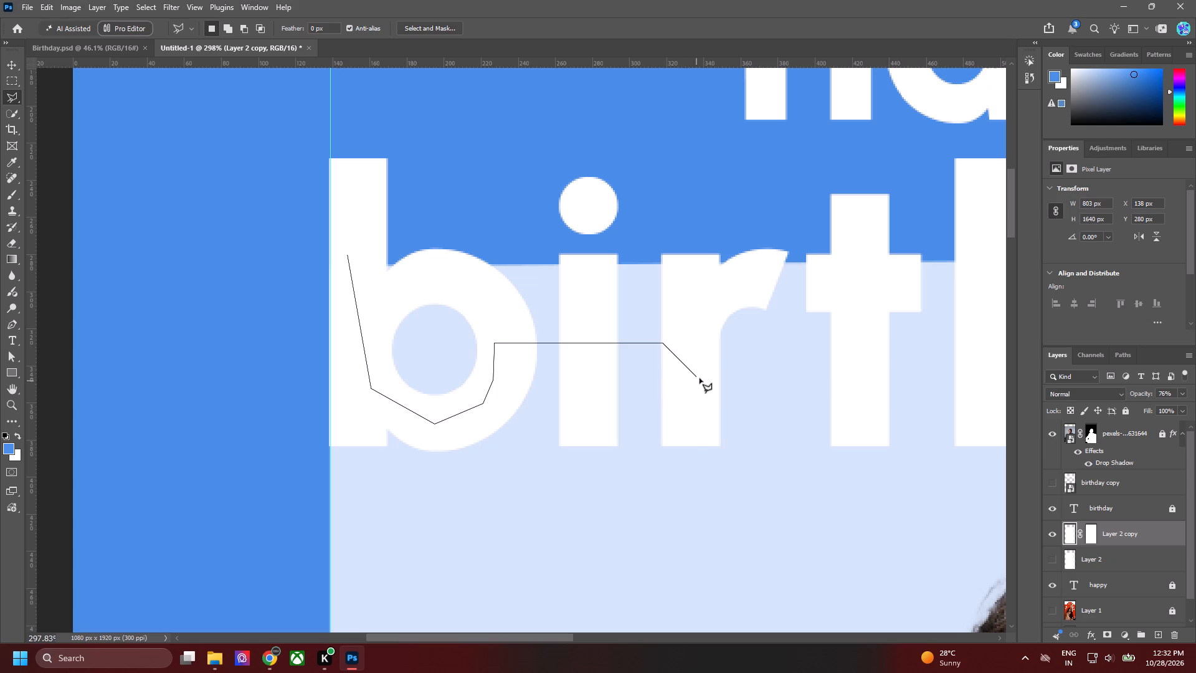
{"action": "left_click", "coordinate": [735, 302]}
Continue the lasso outline from the arm of the "r" along the bottom edge of the "t" crossbar.
{"action": "scroll", "coordinate": [770, 302], "scroll_direction": "up", "scroll_amount": 8, "text": "alt"}
{"action": "key", "text": "space"}
{"action": "key", "text": "space"}
{"action": "key", "text": "space"}
{"action": "key", "text": "space"}
{"action": "key", "text": "space"}
{"action": "key", "text": "space"}
{"action": "key", "text": "space"}
{"action": "key", "text": "space"}
{"action": "key", "text": "space"}
{"action": "key", "text": "space"}
{"action": "key", "text": "space"}
{"action": "key", "text": "space"}
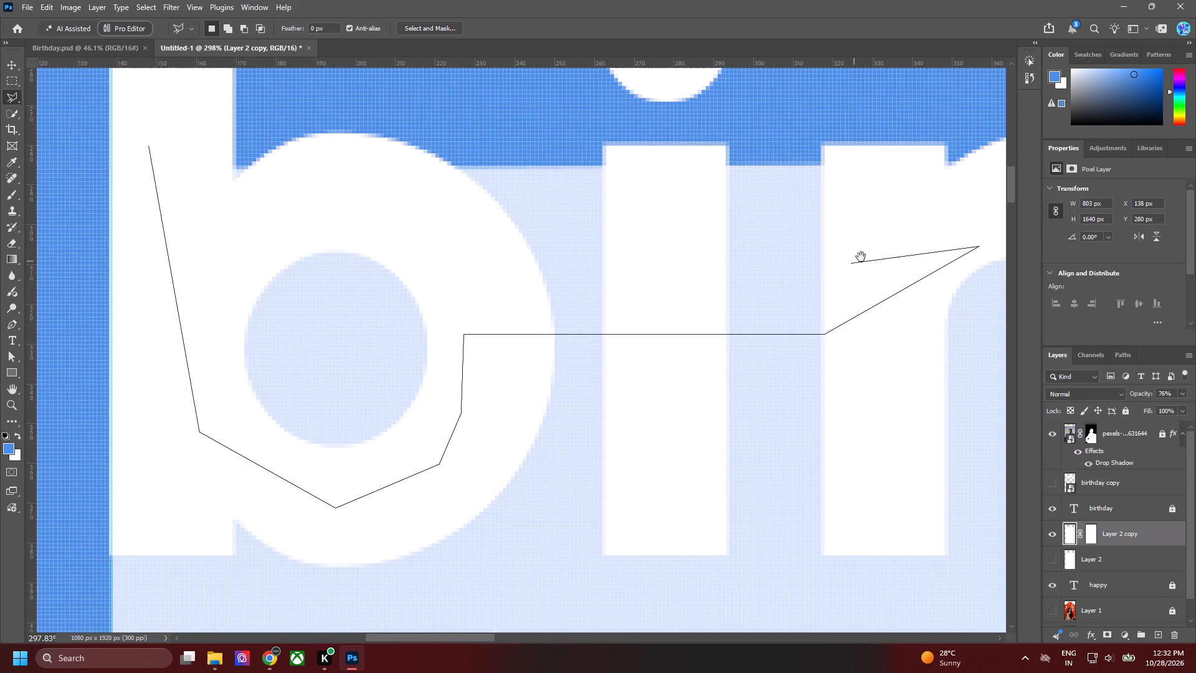
{"action": "left_click_drag", "start_coordinate": [861, 257], "coordinate": [283, 370]}
{"action": "left_click", "coordinate": [467, 375]}
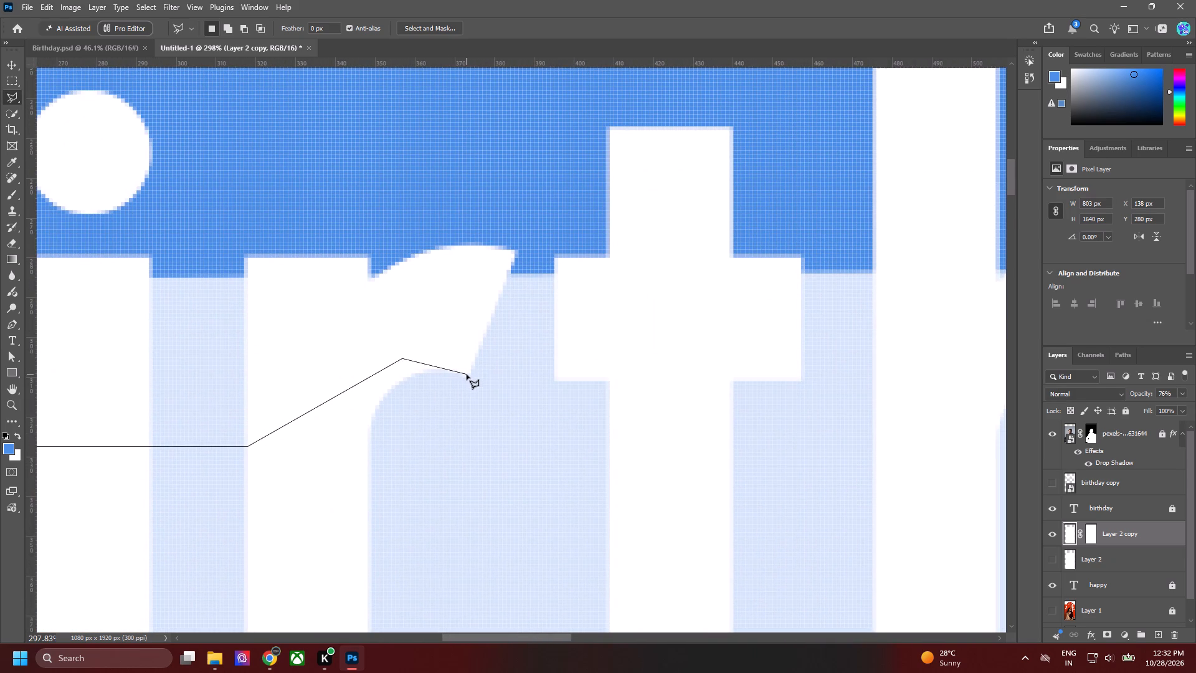
{"action": "left_click", "coordinate": [558, 379]}
{"action": "left_click", "coordinate": [801, 379], "text": "shift"}
Continue the lasso outline through the "h", passing over its inner arch and down to its right edge.
{"action": "key", "text": "space"}
{"action": "key", "text": "space"}
{"action": "key", "text": "space"}
{"action": "key", "text": "space"}
{"action": "key", "text": "space"}
{"action": "left_click_drag", "start_coordinate": [785, 384], "coordinate": [221, 393]}
{"action": "scroll", "coordinate": [328, 389], "scroll_direction": "down", "scroll_amount": 4, "text": "alt"}
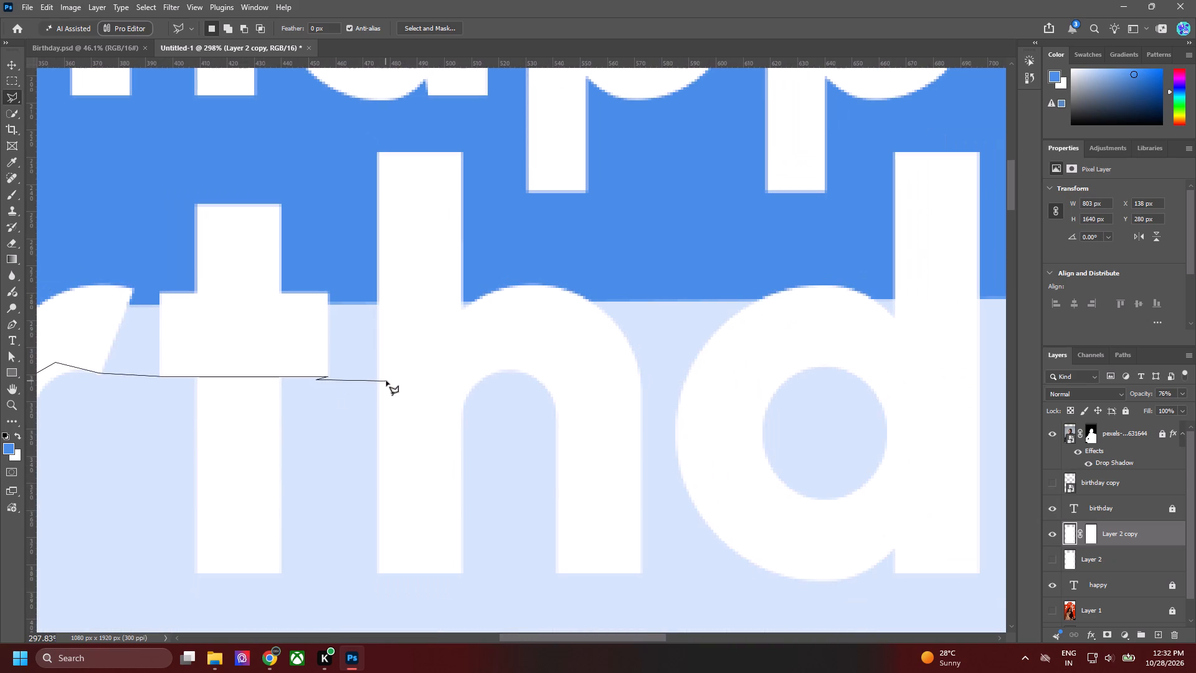
{"action": "key", "text": "BackSpace"}
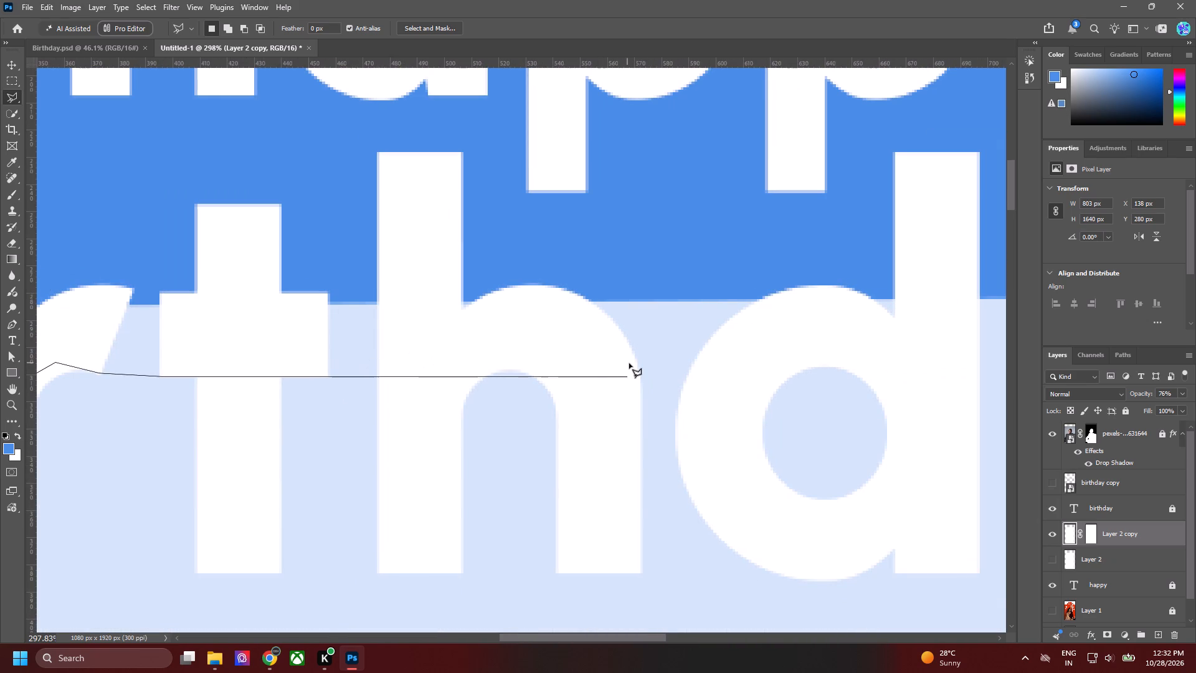
{"action": "left_click", "coordinate": [450, 382], "text": "shift"}
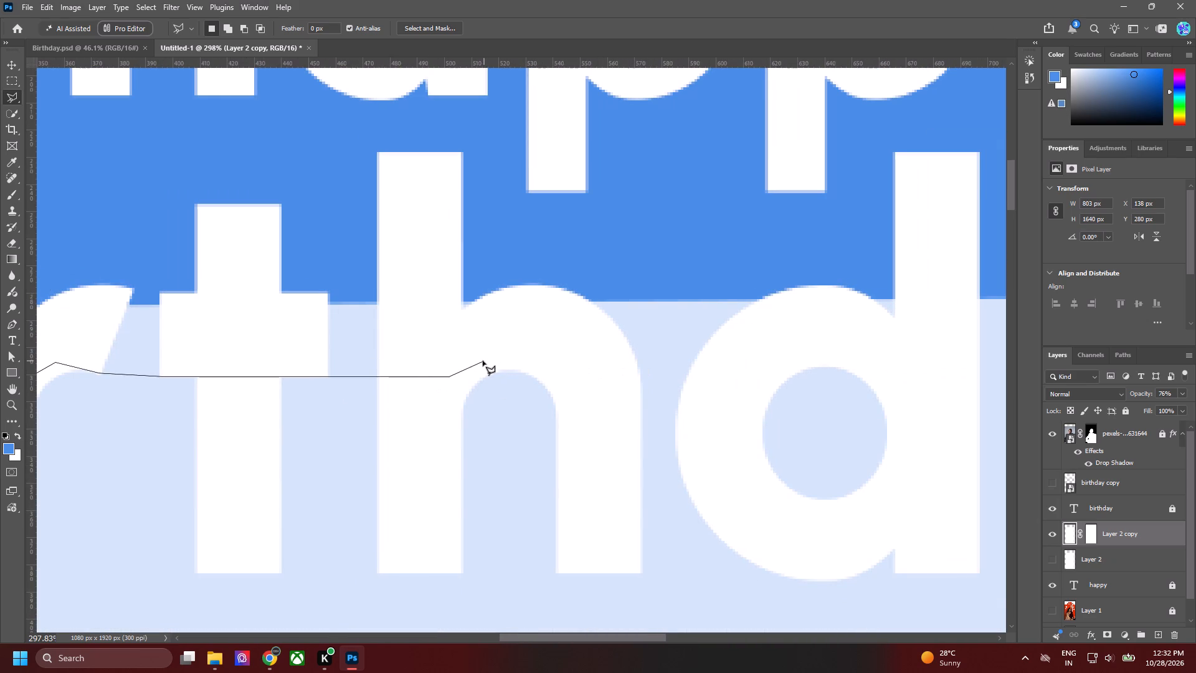
{"action": "left_click", "coordinate": [483, 361]}
{"action": "left_click", "coordinate": [546, 363], "text": "shift"}
{"action": "left_click", "coordinate": [569, 377], "text": "shift"}
{"action": "key", "text": "BackSpace"}
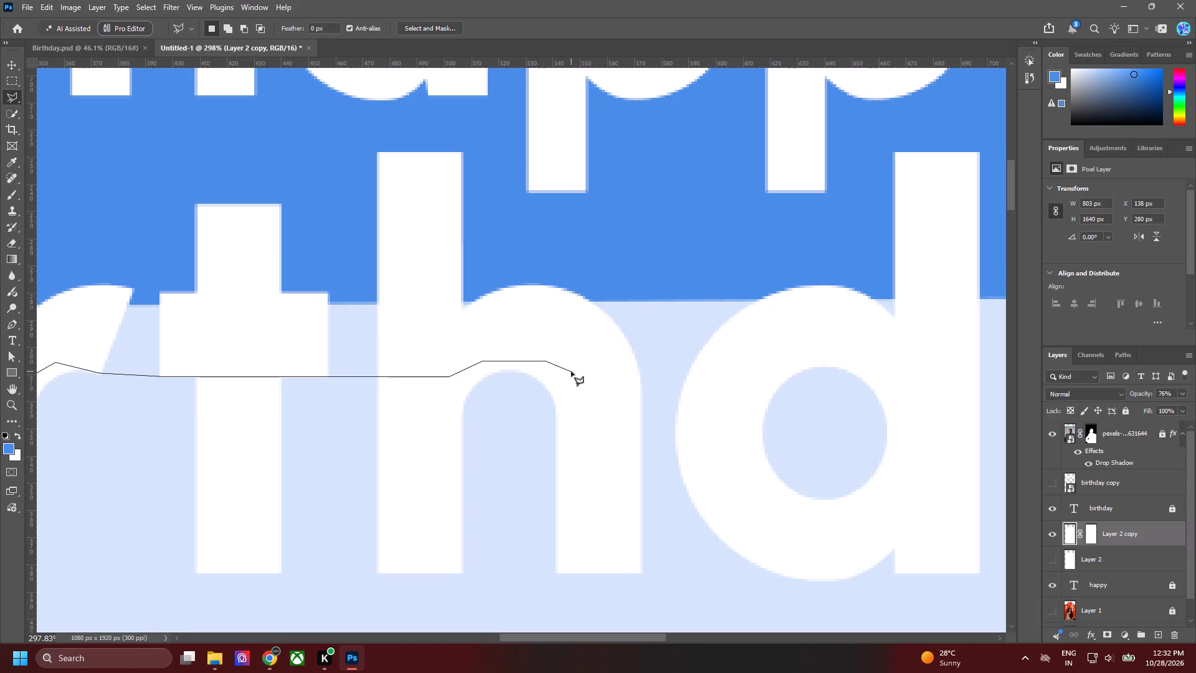
{"action": "left_click", "coordinate": [571, 371]}
{"action": "left_click", "coordinate": [634, 386], "text": "shift"}
{"action": "left_click", "coordinate": [642, 432]}
Continue the lasso outline through the "d", following the strokes below its counter and up into its stem.
{"action": "left_click", "coordinate": [691, 432], "text": "shift"}
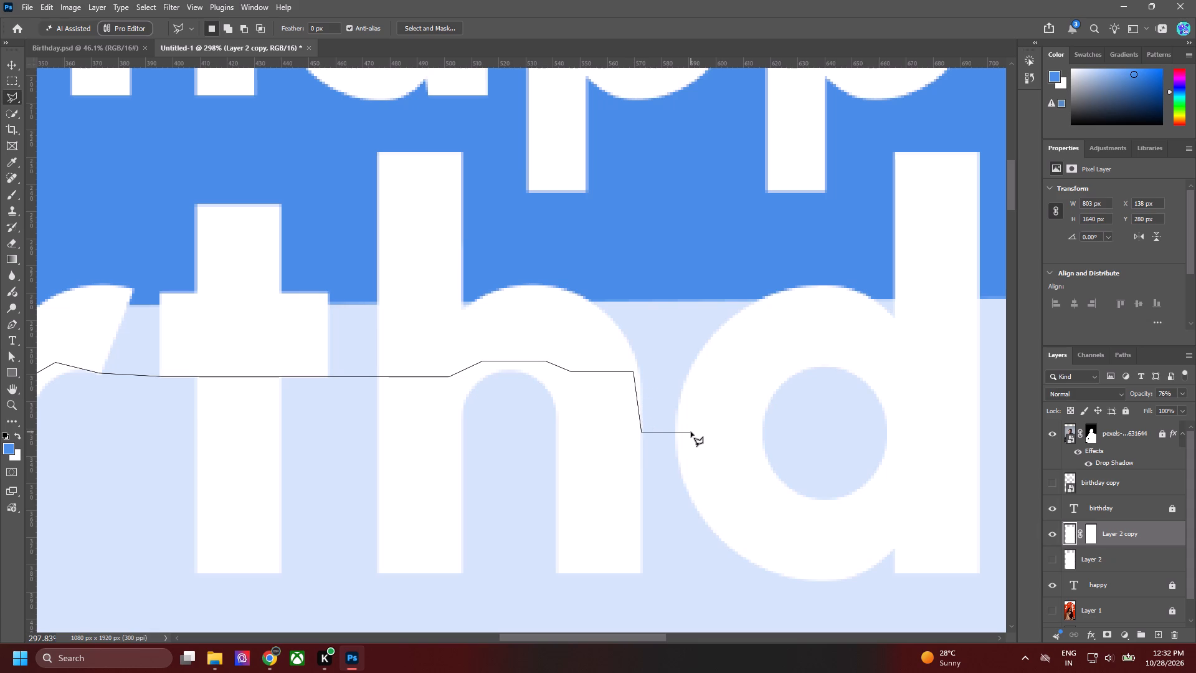
{"action": "left_click", "coordinate": [733, 449], "text": "shift"}
{"action": "left_click", "coordinate": [772, 491]}
{"action": "left_click", "coordinate": [807, 517]}
{"action": "key", "text": "space"}
{"action": "key", "text": "space"}
{"action": "key", "text": "space"}
{"action": "key", "text": "space"}
{"action": "left_click_drag", "start_coordinate": [881, 494], "coordinate": [528, 507]}
{"action": "left_click", "coordinate": [564, 493]}
{"action": "left_click", "coordinate": [580, 437]}
Continue the lasso outline through the "a", passing below its counter and up into its stem.
{"action": "left_click", "coordinate": [704, 440], "text": "shift"}
{"action": "left_click", "coordinate": [759, 520]}
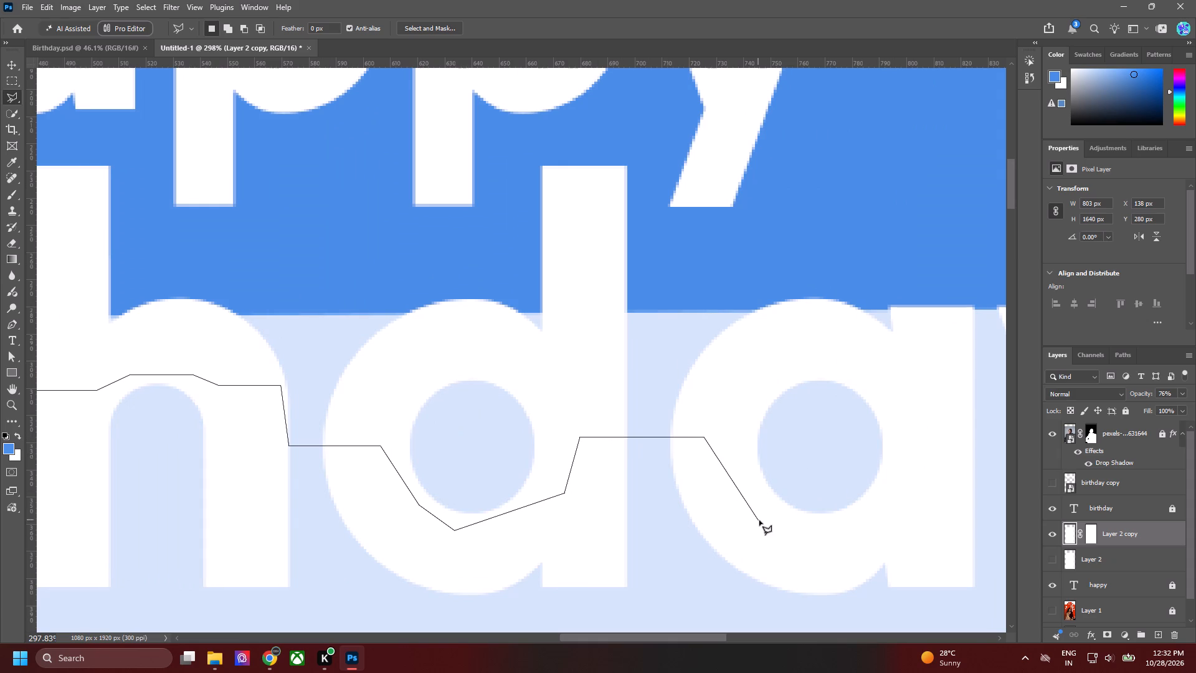
{"action": "left_click", "coordinate": [820, 527]}
{"action": "left_click", "coordinate": [868, 517]}
{"action": "left_click", "coordinate": [899, 449]}
Continue the lasso outline through the "y", dipping below its fork and rising past the top of its right arm.
{"action": "scroll", "coordinate": [911, 434], "scroll_direction": "down", "scroll_amount": 5, "text": "alt"}
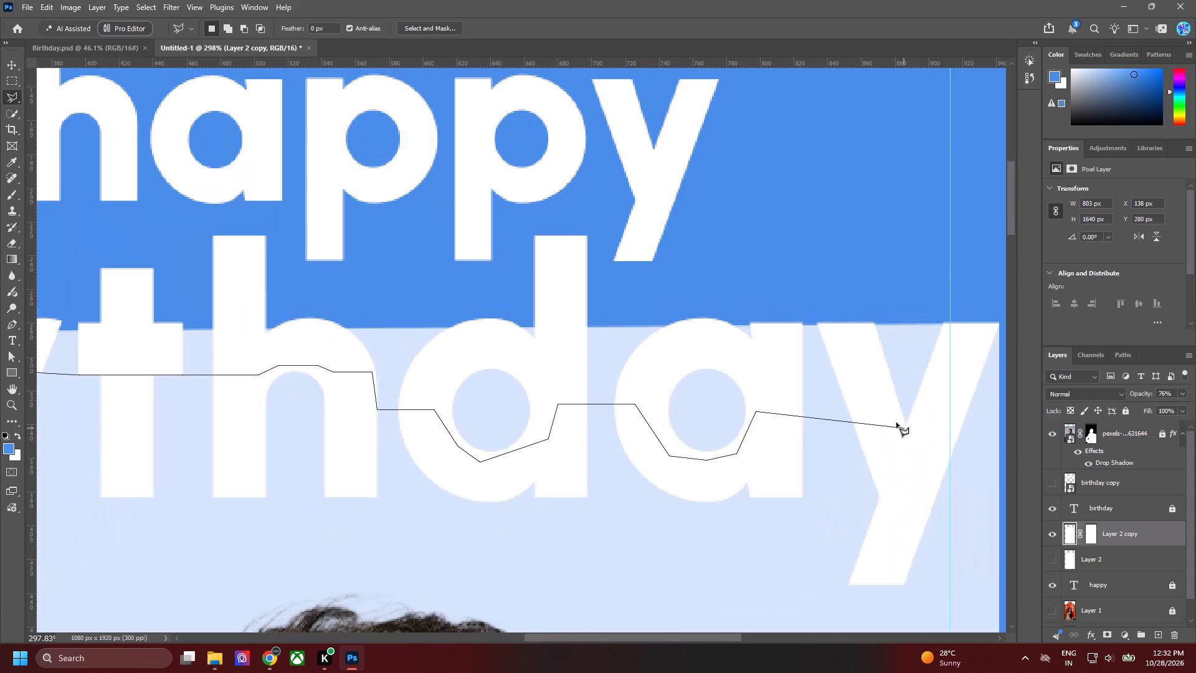
{"action": "left_click", "coordinate": [866, 407], "text": "shift"}
{"action": "scroll", "coordinate": [886, 436], "scroll_direction": "down", "scroll_amount": 3, "text": "alt"}
{"action": "left_click", "coordinate": [804, 434]}
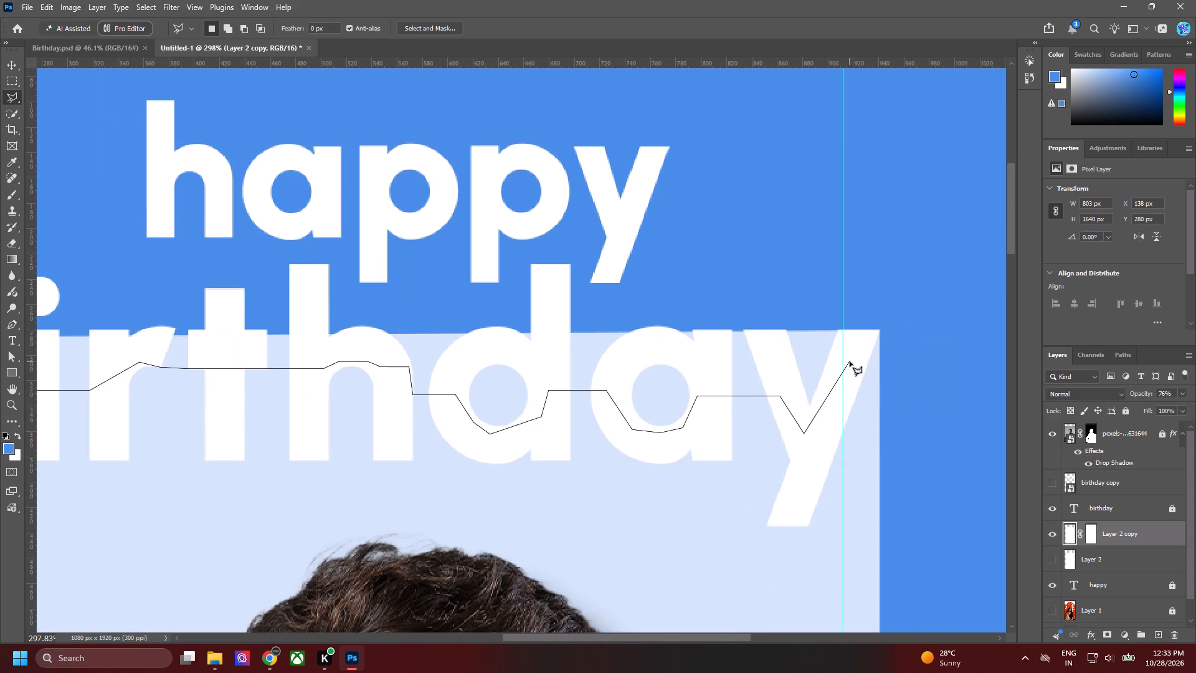
{"action": "left_click", "coordinate": [886, 322]}
{"action": "key", "text": "space"}
{"action": "key", "text": "space"}
{"action": "left_click", "coordinate": [275, 173]}
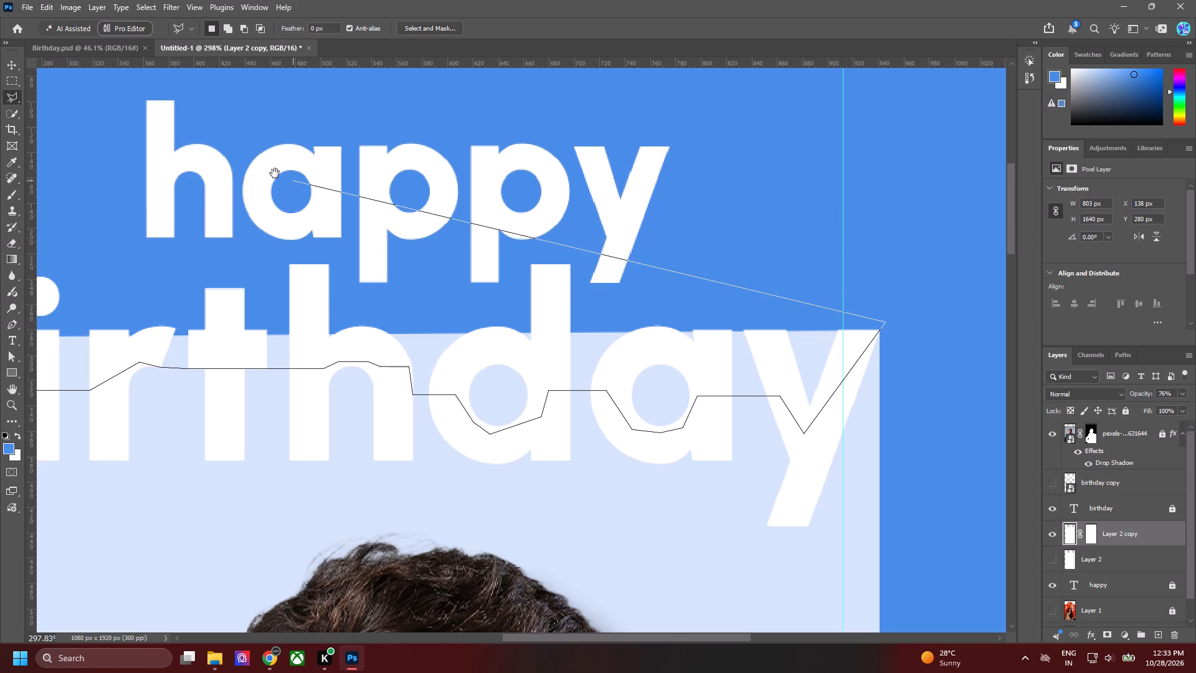
{"action": "key", "text": "BackSpace"}
{"action": "left_click", "coordinate": [861, 318]}
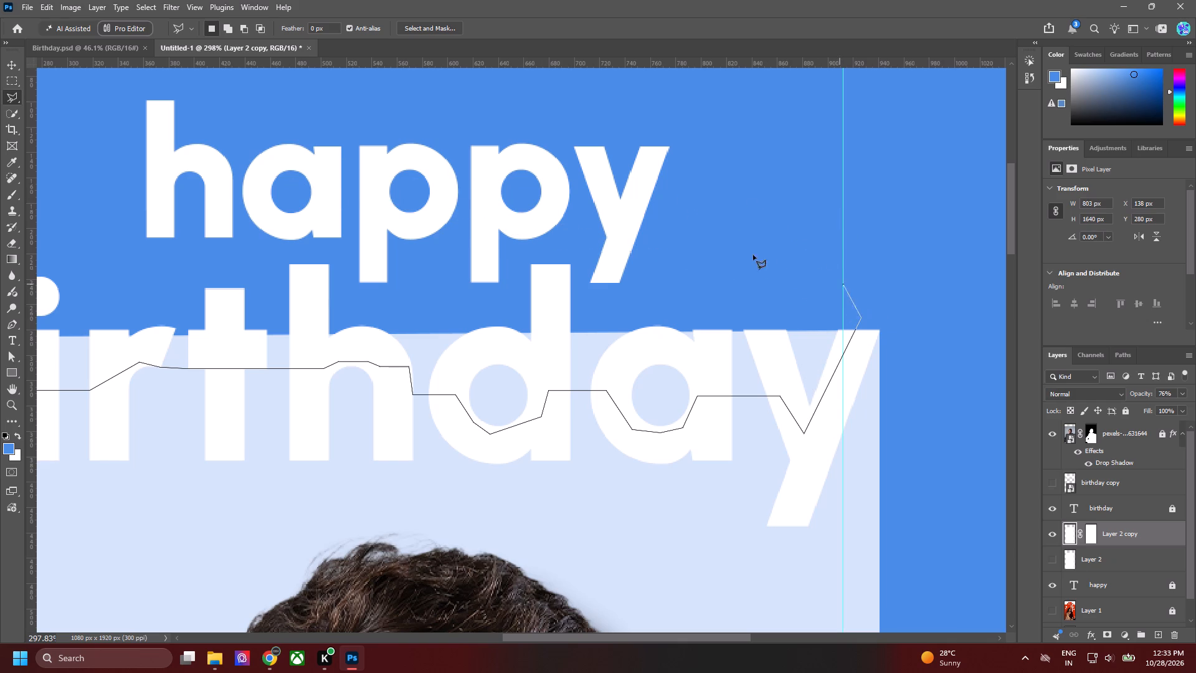
Close the lasso outline around the area above the traced line, delete the enclosed white from Layer 2 copy, and deselect.
{"action": "key", "text": "space"}
{"action": "key", "text": "space"}
{"action": "key", "text": "space"}
{"action": "key", "text": "space"}
{"action": "key", "text": "space"}
{"action": "key", "text": "space"}
{"action": "key", "text": "space"}
{"action": "key", "text": "space"}
{"action": "key", "text": "space"}
{"action": "left_click_drag", "start_coordinate": [336, 203], "coordinate": [713, 239]}
{"action": "scroll", "coordinate": [668, 233], "scroll_direction": "down", "scroll_amount": 2, "text": "alt"}
{"action": "scroll", "coordinate": [668, 233], "scroll_direction": "up", "scroll_amount": 1, "text": "alt"}
{"action": "scroll", "coordinate": [668, 233], "scroll_direction": "down", "scroll_amount": 6, "text": "alt"}
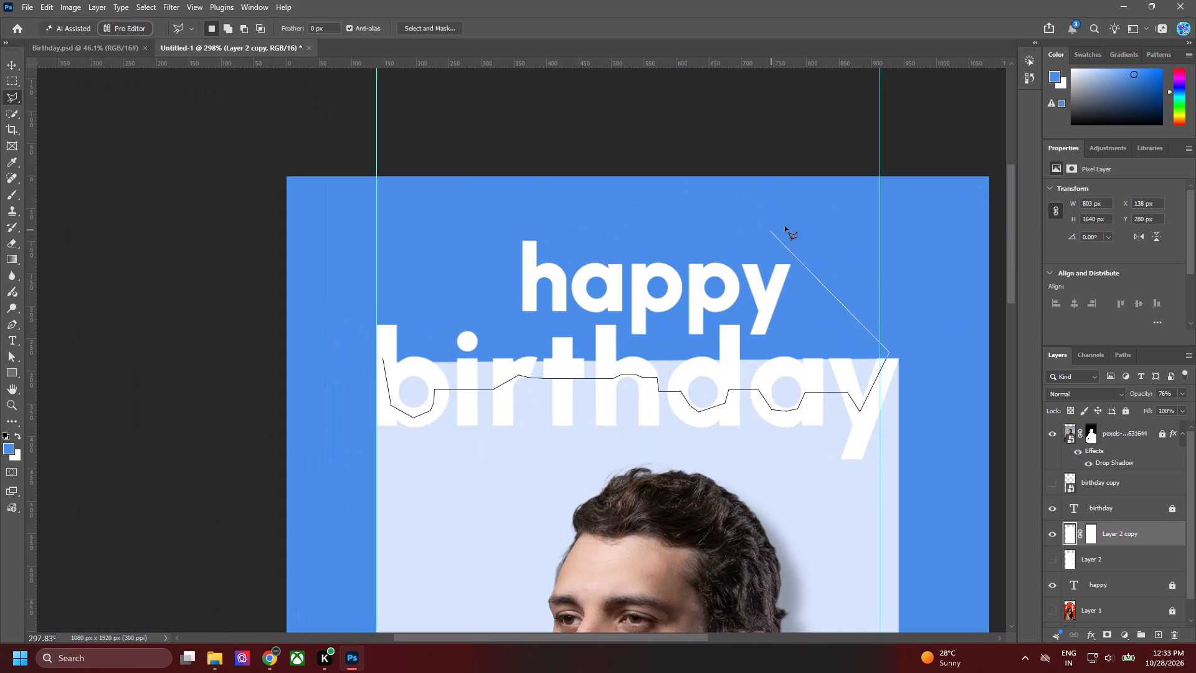
{"action": "left_click", "coordinate": [793, 226]}
{"action": "left_click", "coordinate": [414, 251]}
{"action": "double_click", "coordinate": [386, 280]}
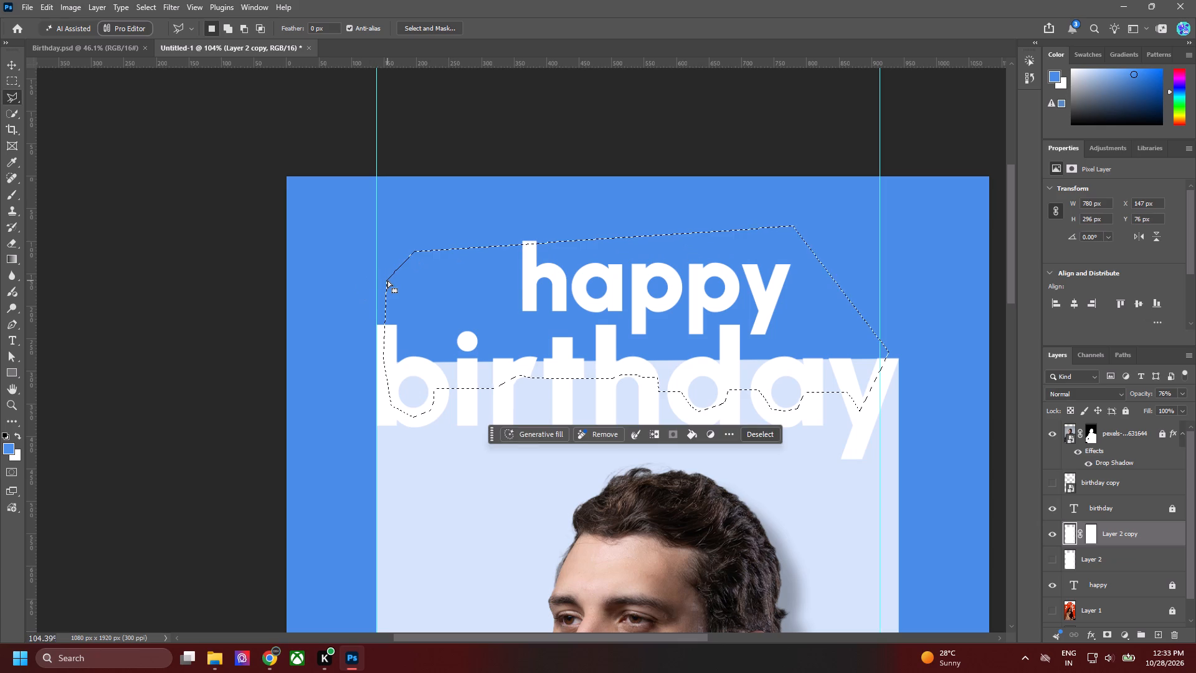
{"action": "key", "text": "BackSpace"}
{"action": "key", "text": "ctrl+d"}
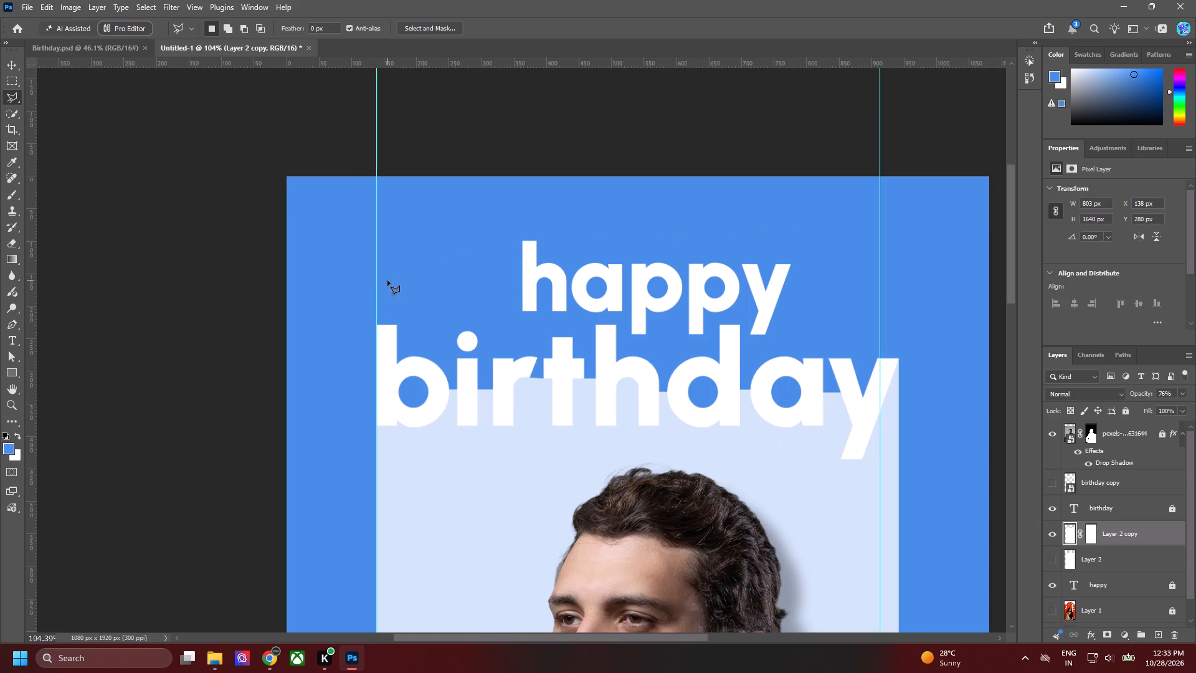
Restore Layer 2 copy to 100% opacity and deselect the layer.
{"action": "key", "text": "v"}
{"action": "key", "text": "ctrl+0"}
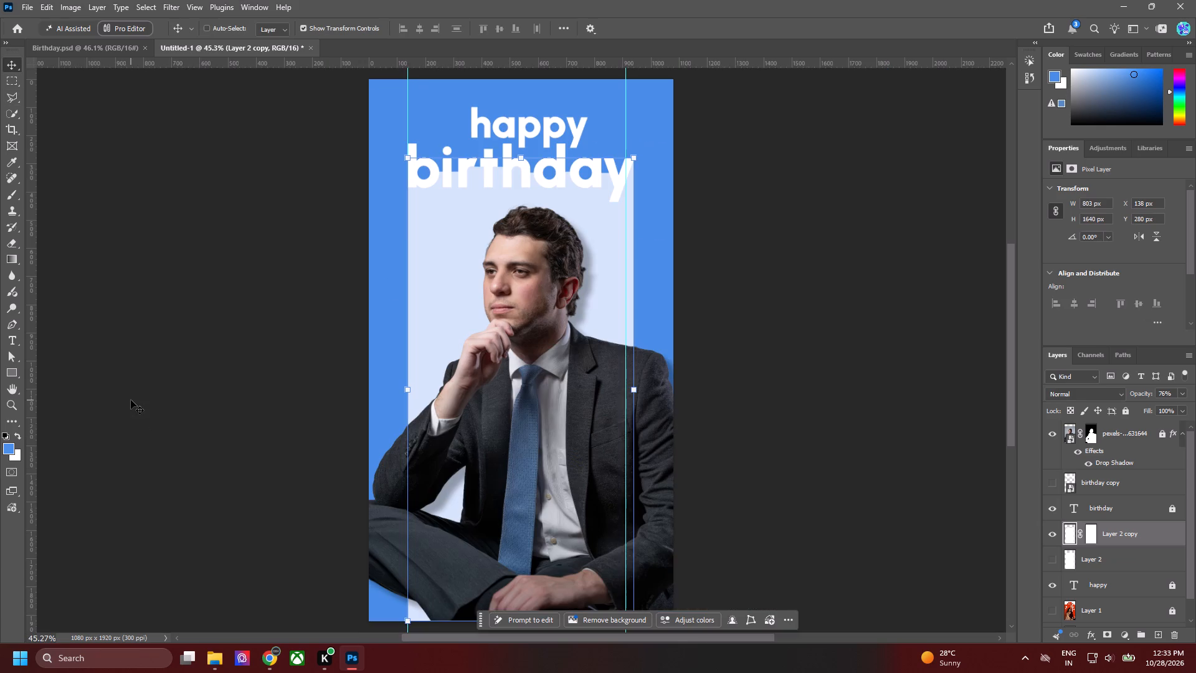
{"action": "left_click_drag", "start_coordinate": [1148, 392], "coordinate": [1195, 390]}
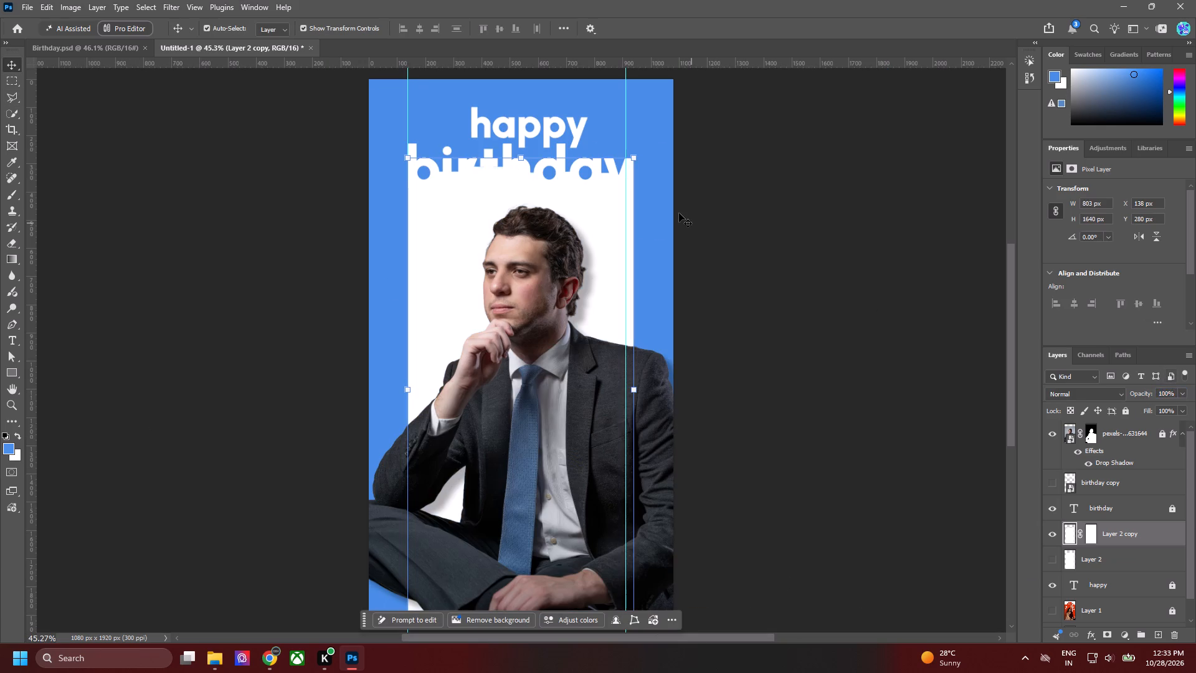
{"action": "left_click", "coordinate": [679, 213]}
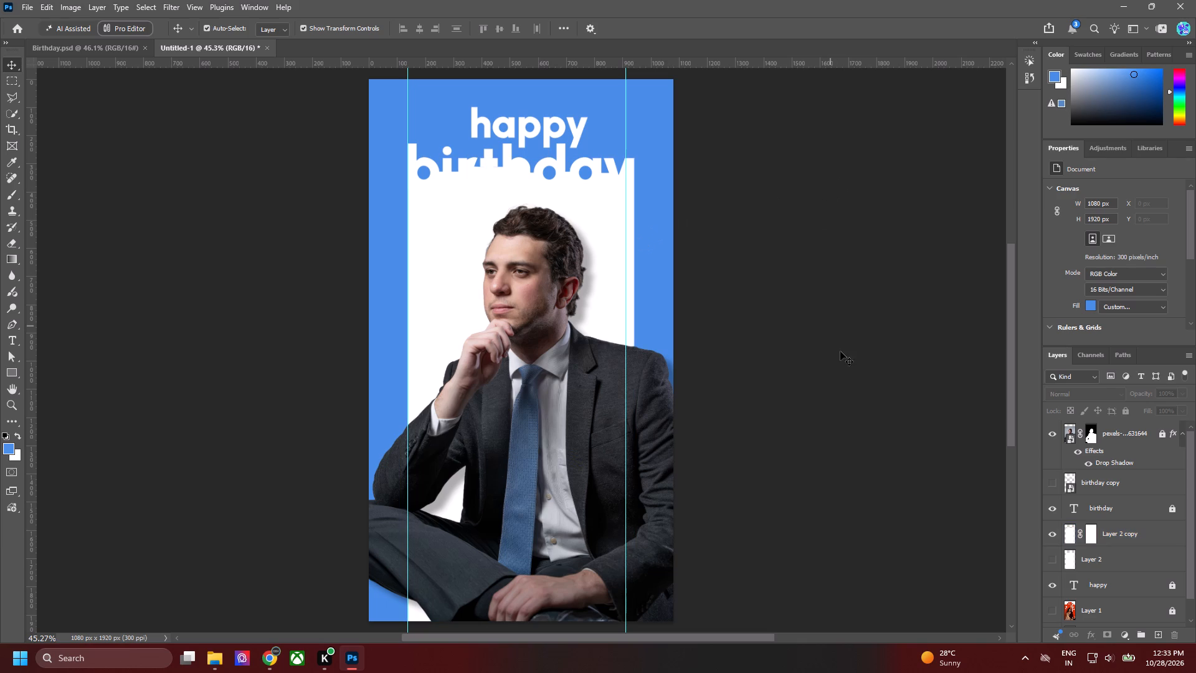
{"action": "left_click", "coordinate": [939, 365]}
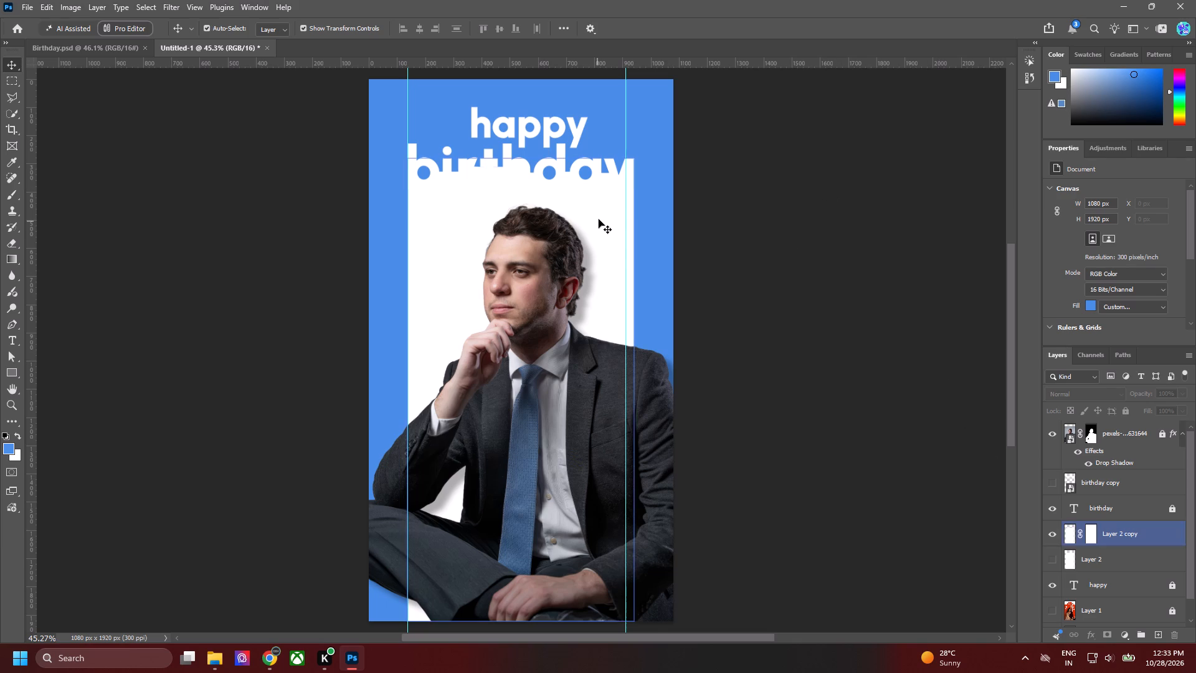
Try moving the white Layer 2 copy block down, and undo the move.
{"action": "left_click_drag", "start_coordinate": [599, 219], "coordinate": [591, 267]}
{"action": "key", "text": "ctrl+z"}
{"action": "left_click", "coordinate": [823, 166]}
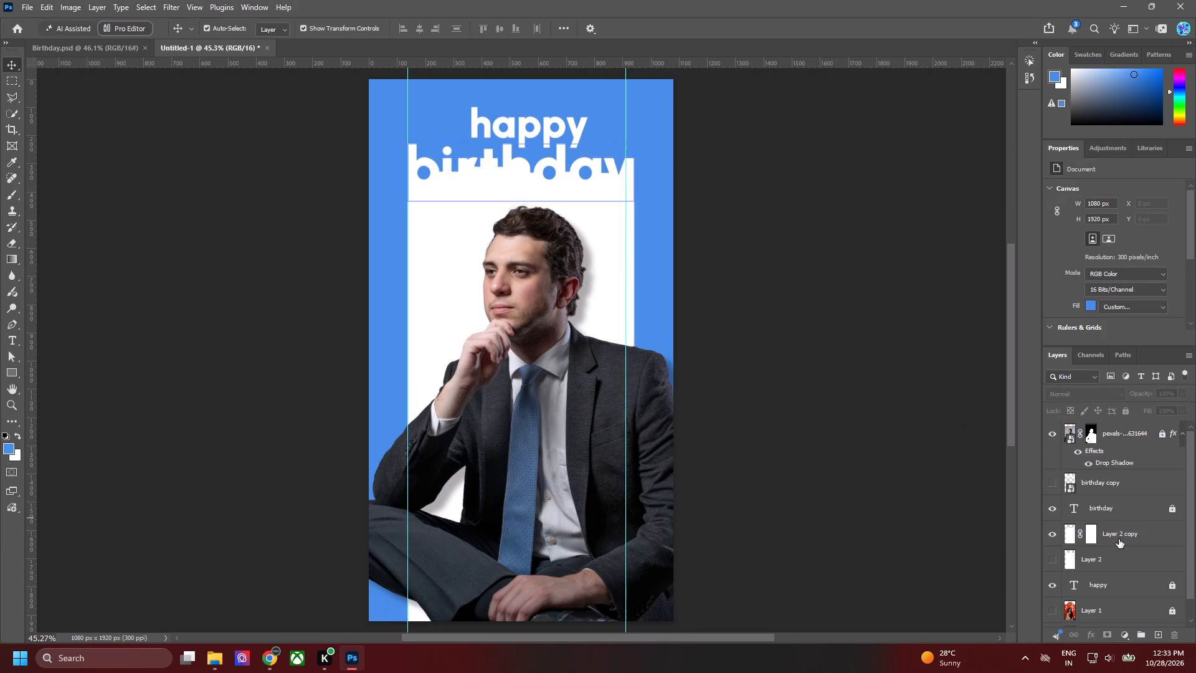
Nudge the white Layer 2 copy block up one increment behind the "birthday" lettering and deselect it.
{"action": "scroll", "coordinate": [552, 259], "scroll_direction": "up", "scroll_amount": 12, "text": "alt"}
{"action": "scroll", "coordinate": [452, 117], "scroll_direction": "down", "scroll_amount": 2, "text": "alt"}
{"action": "scroll", "coordinate": [452, 117], "scroll_direction": "up", "scroll_amount": 6, "text": "alt"}
{"action": "scroll", "coordinate": [447, 131], "scroll_direction": "down", "scroll_amount": 2, "text": "alt"}
{"action": "scroll", "coordinate": [447, 131], "scroll_direction": "up", "scroll_amount": 2, "text": "alt"}
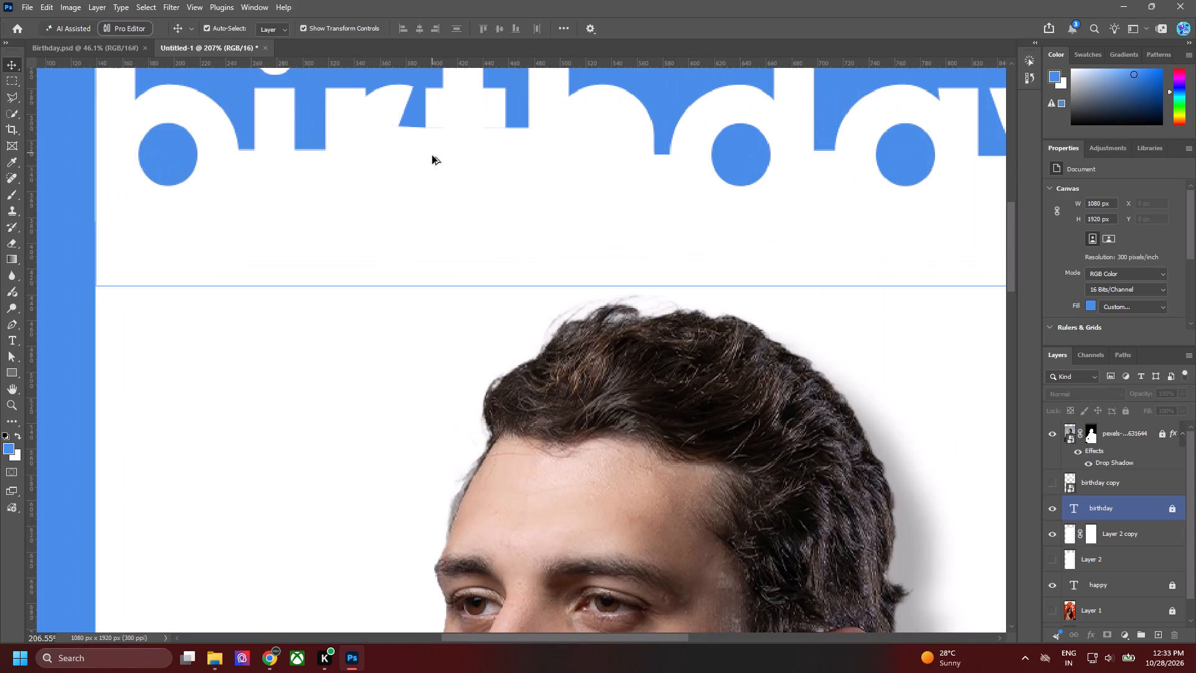
{"action": "scroll", "coordinate": [432, 156], "scroll_direction": "up", "scroll_amount": 5, "text": "alt"}
{"action": "scroll", "coordinate": [426, 196], "scroll_direction": "down", "scroll_amount": 14, "text": "alt"}
{"action": "left_click", "coordinate": [368, 362]}
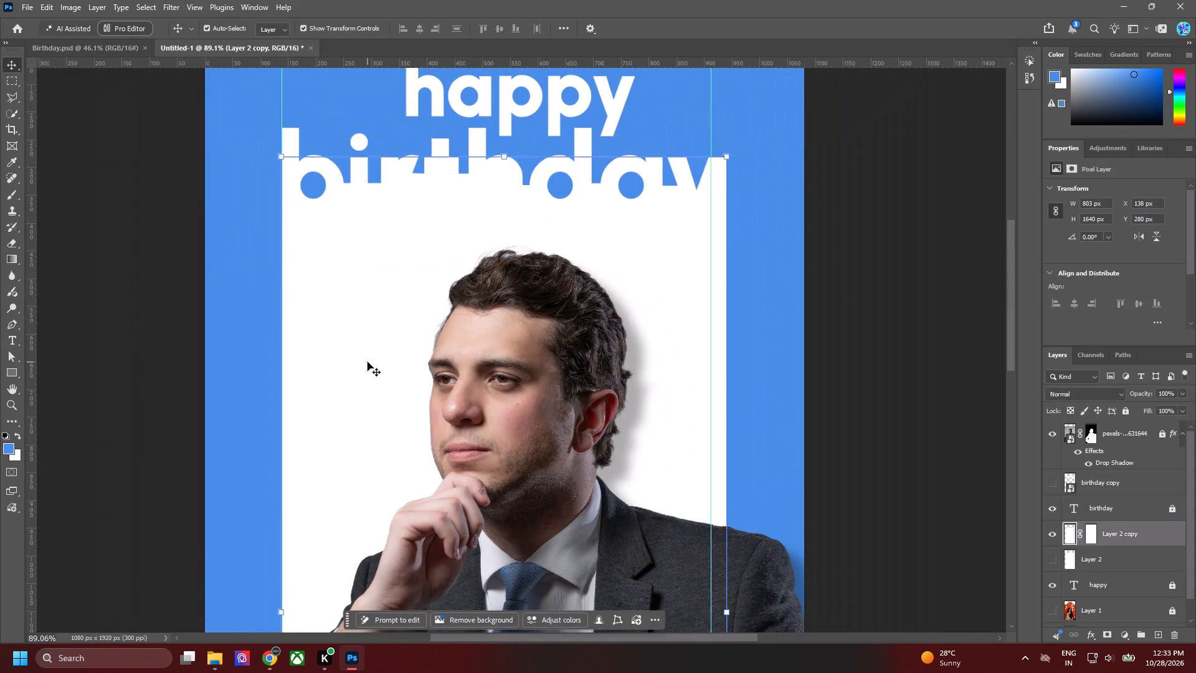
{"action": "key", "text": "Up"}
{"action": "left_click", "coordinate": [178, 328]}
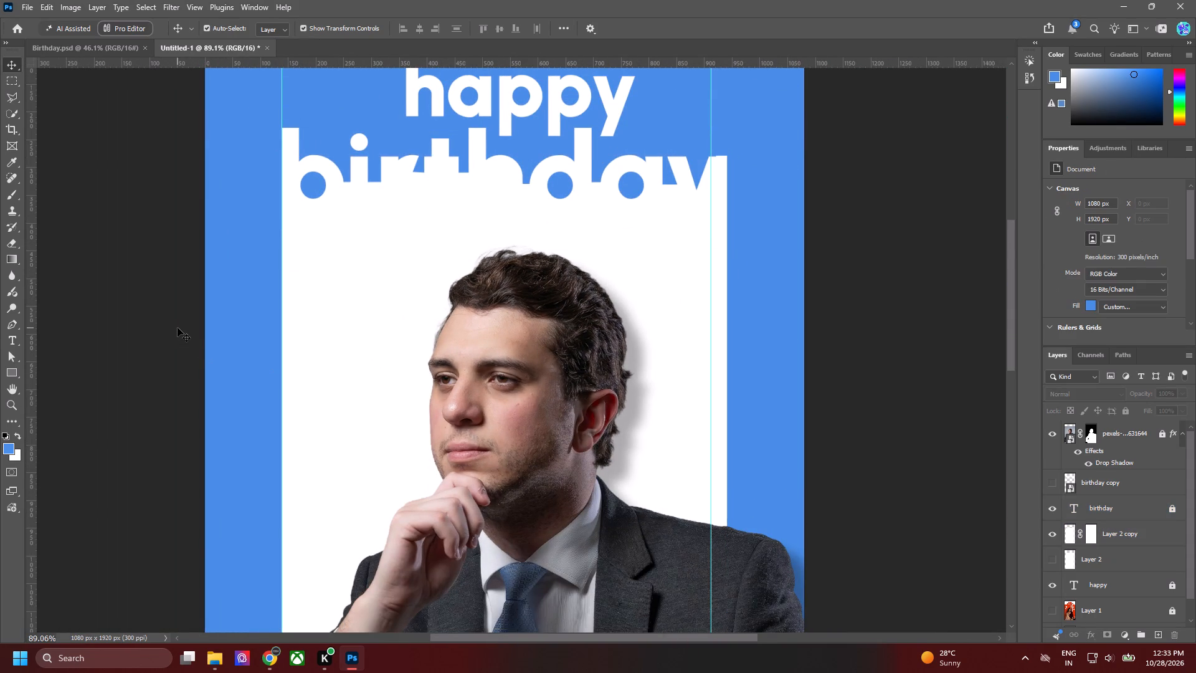
{"action": "key", "text": "ctrl+0"}
{"action": "left_click", "coordinate": [178, 328]}
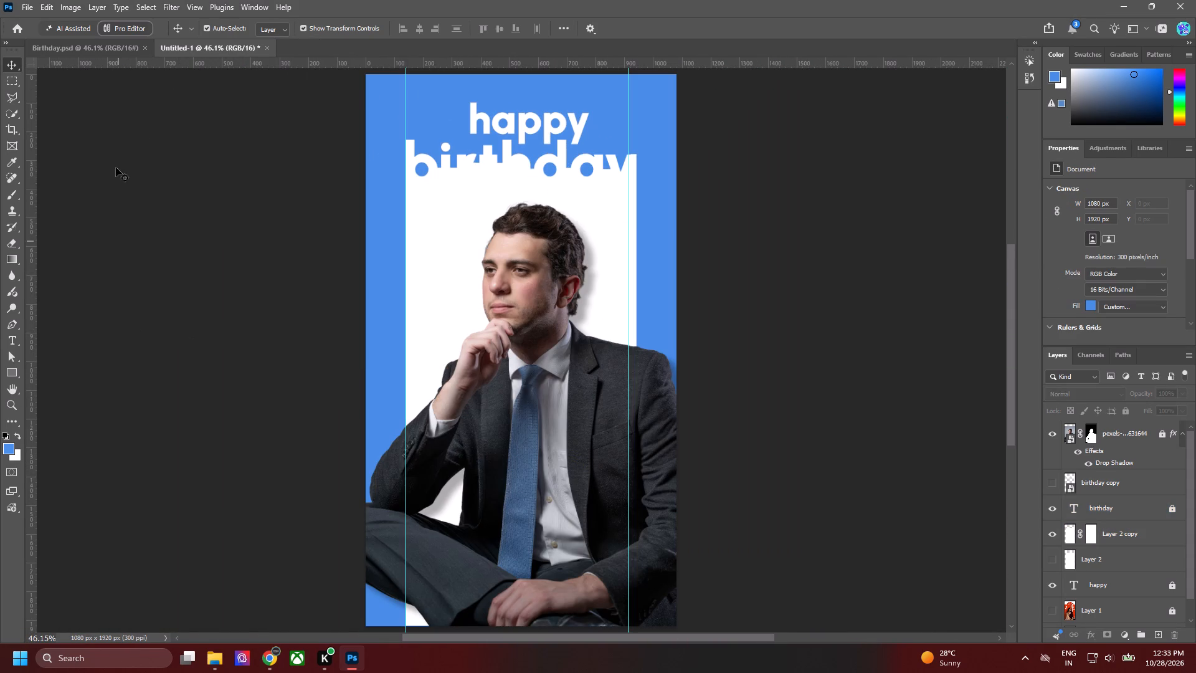
{"action": "left_click", "coordinate": [284, 254]}
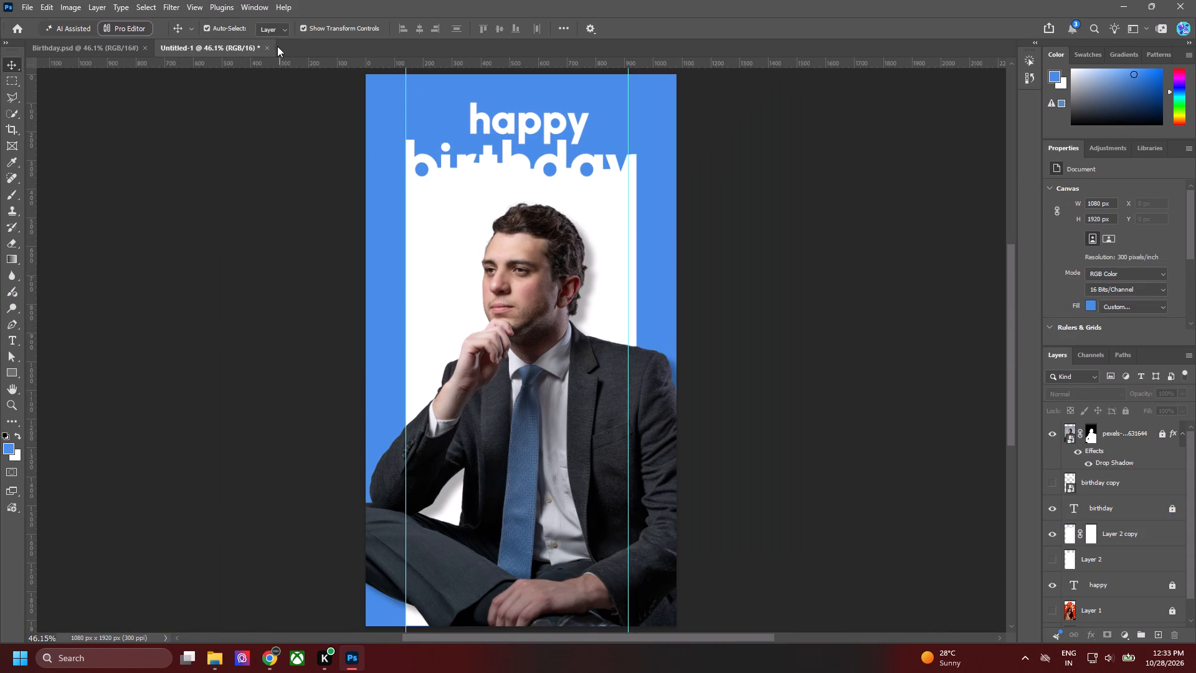
Close the Untitled-1 poster document without saving it.
{"action": "left_click", "coordinate": [265, 50]}
{"action": "left_click", "coordinate": [593, 241]}
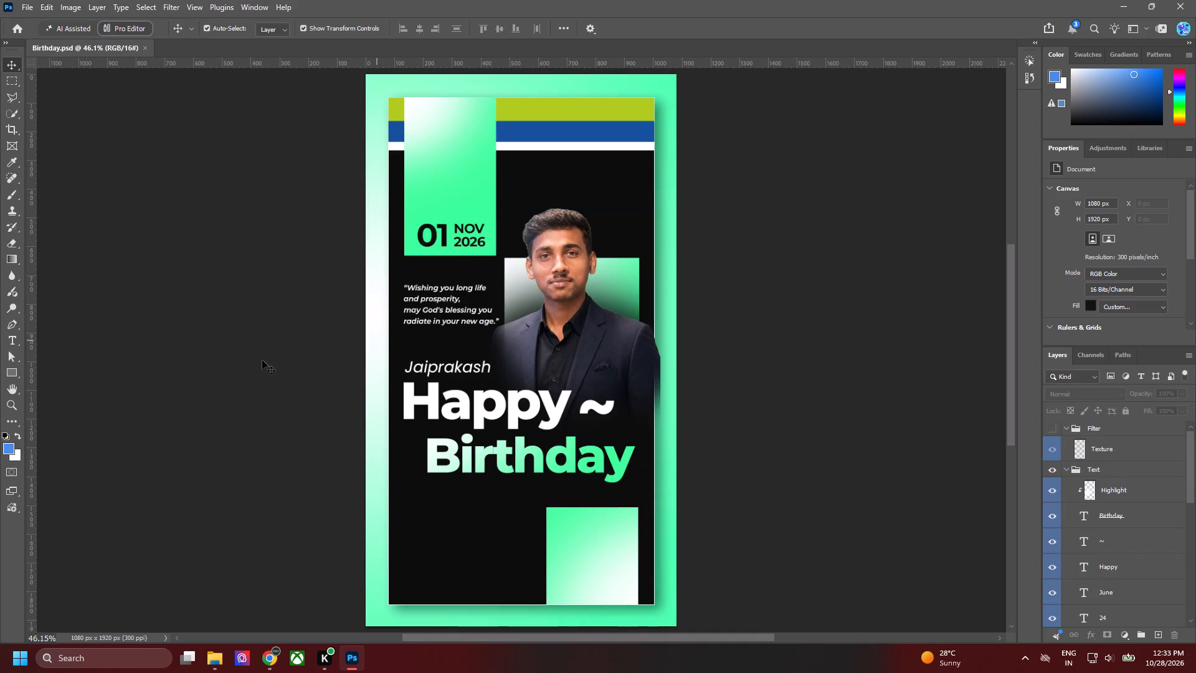
Save the Birthday.psd document.
{"action": "key", "text": "ctrl+s"}
Switch to File Explorer's Downloads folder and look through the open windows.
{"action": "key", "text": "alt+Tab"}
{"action": "key", "text": "alt+Tab"}
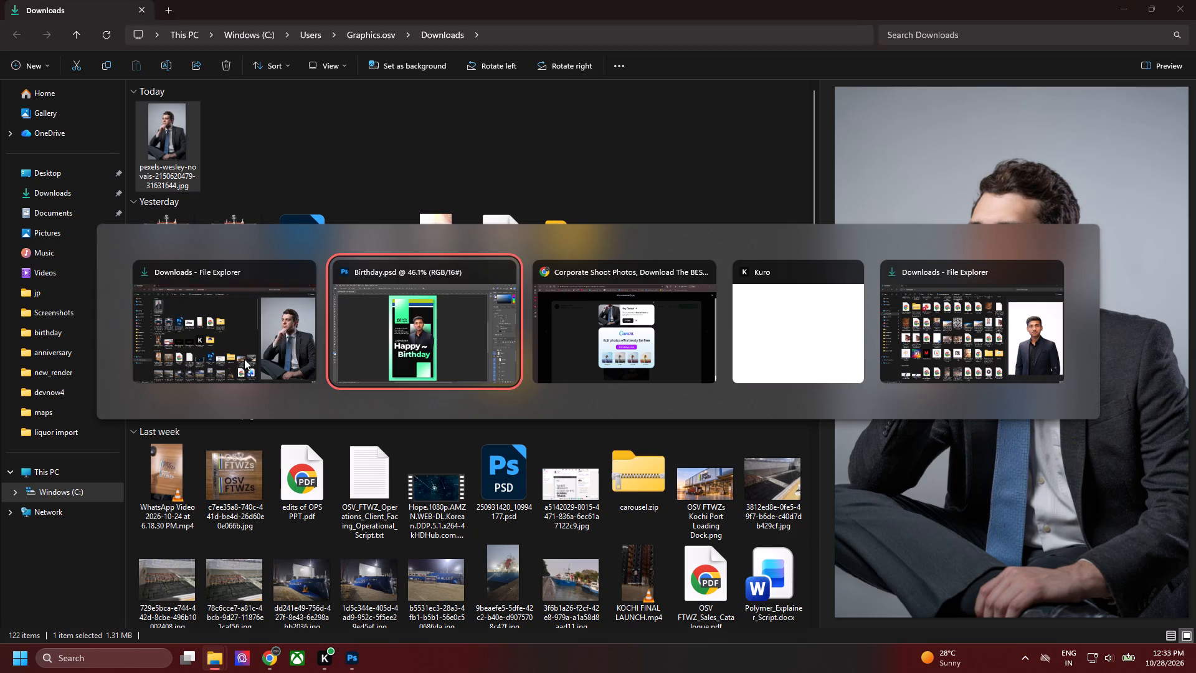
{"action": "key", "text": "alt+Tab"}
{"action": "key", "text": "alt+Tab"}
{"action": "key", "text": "alt+Tab"}
{"action": "key", "text": "alt+Tab"}
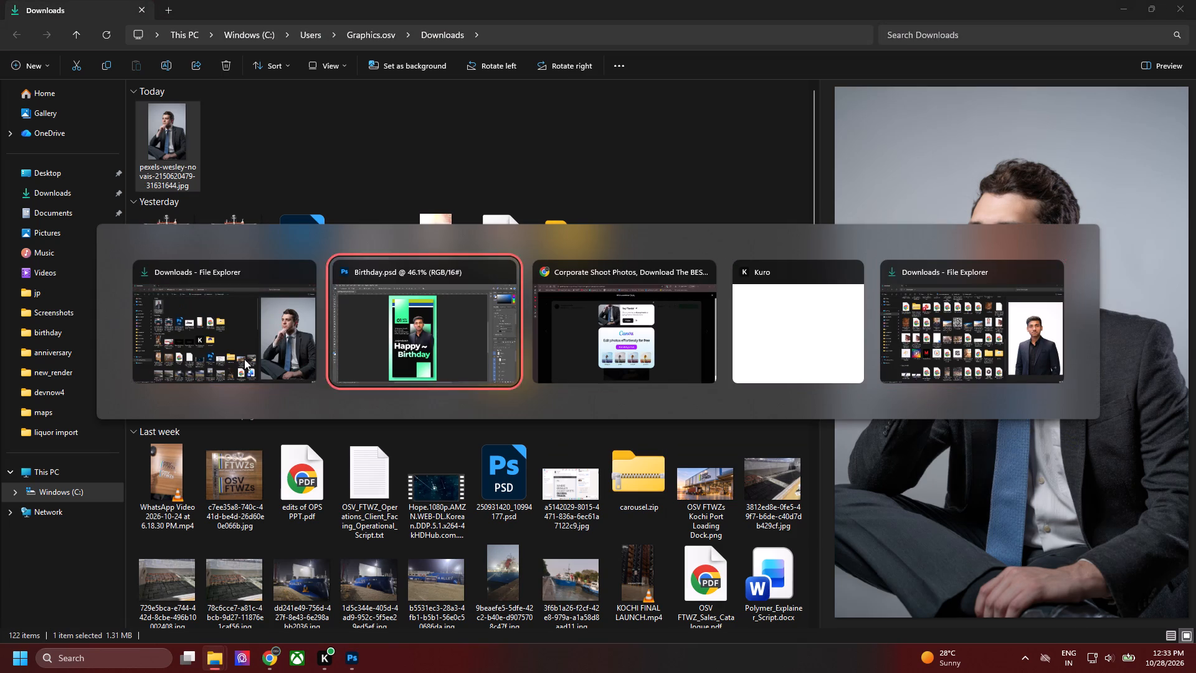